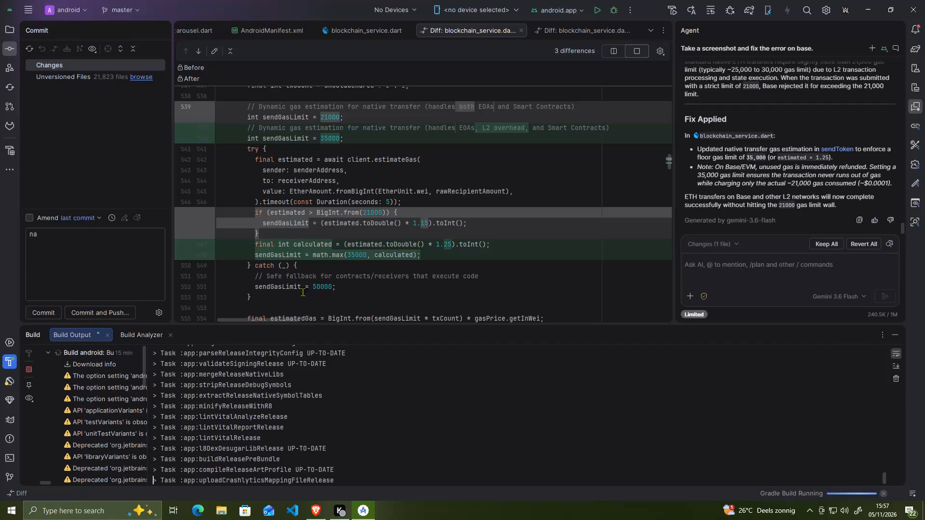
# Locate the generated release app bundle of module android.app.main in its output folder.
pyautogui.scroll(-19, 275, 412)
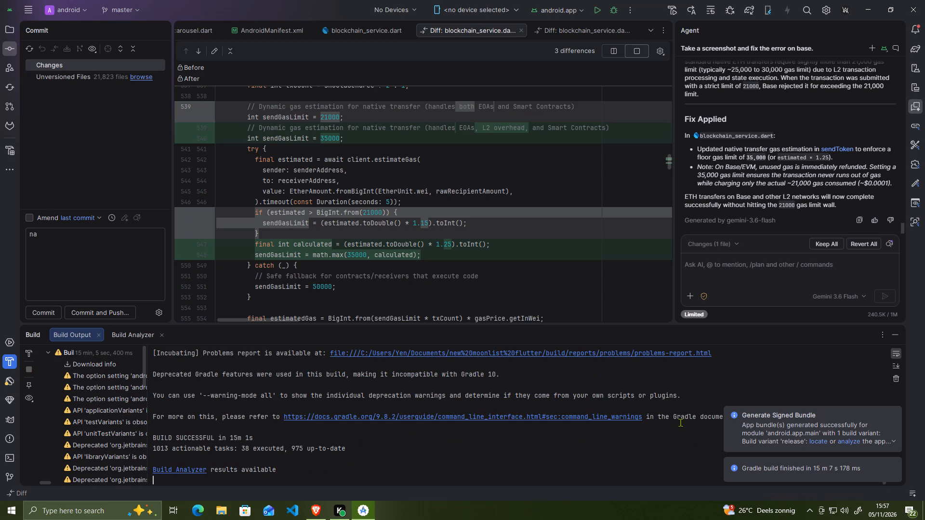
pyautogui.click(821, 441)
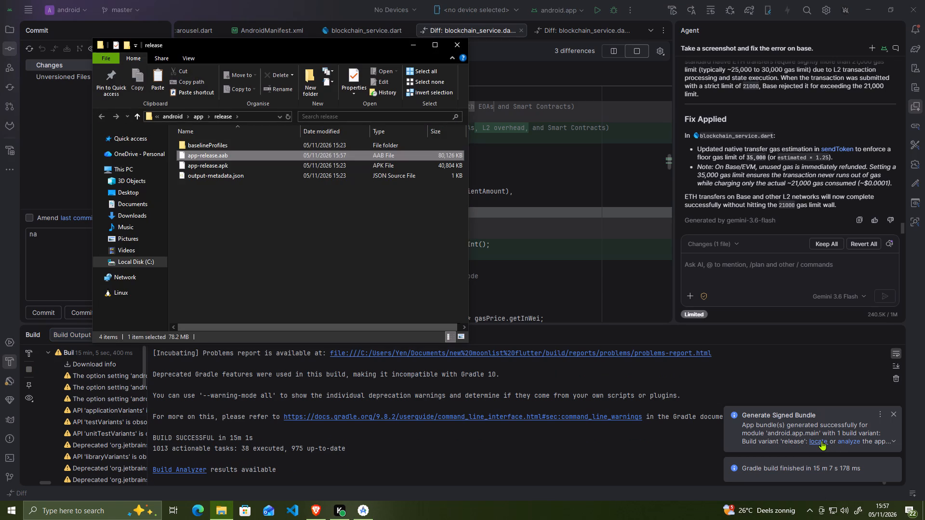
# Switch to Brave and open the Open testing track of Moonlist : Web3 AI assistant in Google Play Console.
pyautogui.click(317, 510)
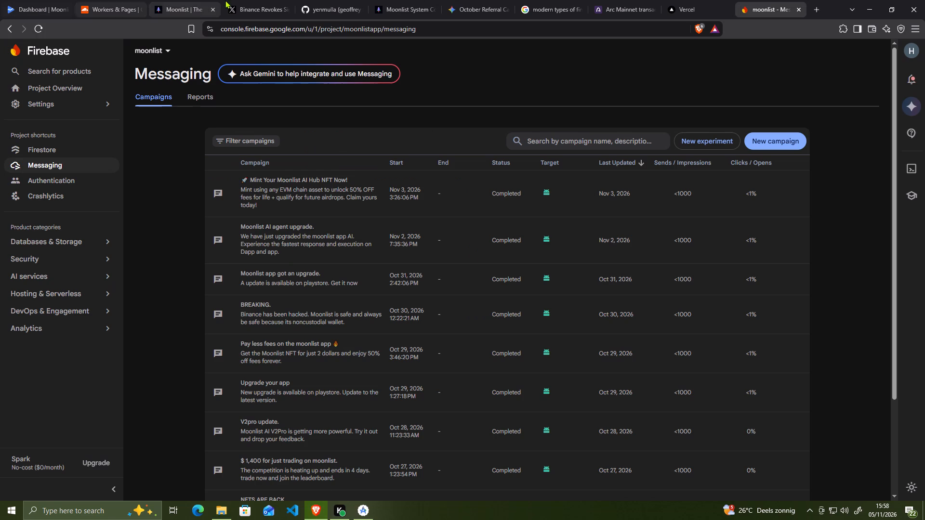
pyautogui.click(19, 4)
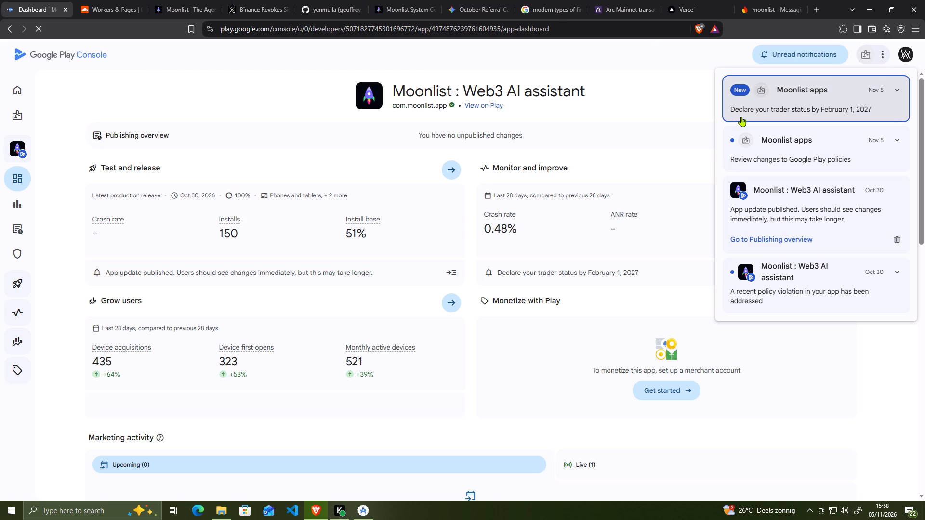
pyautogui.click(652, 102)
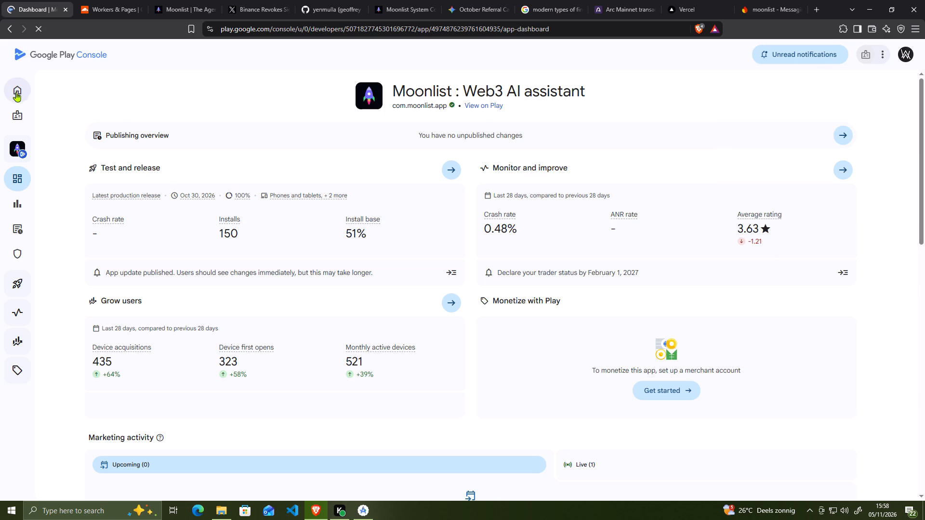
pyautogui.click(16, 92)
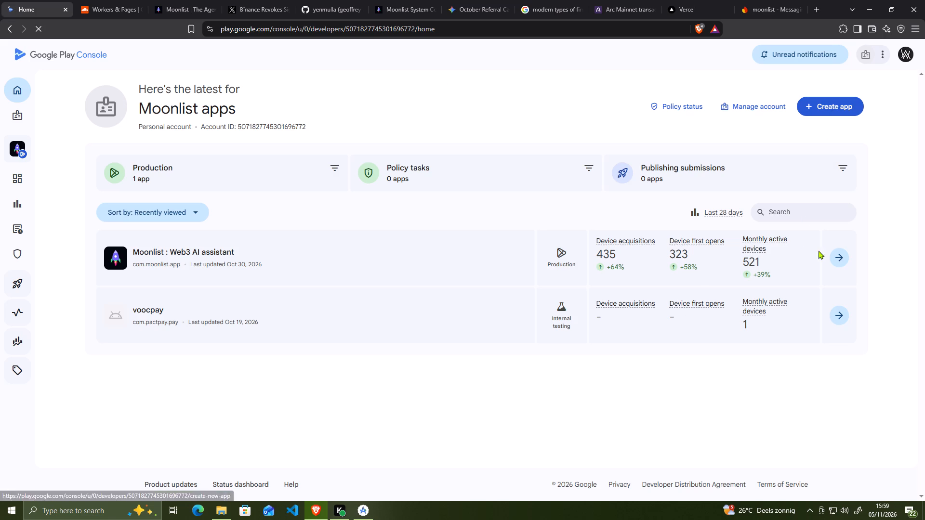
pyautogui.click(837, 255)
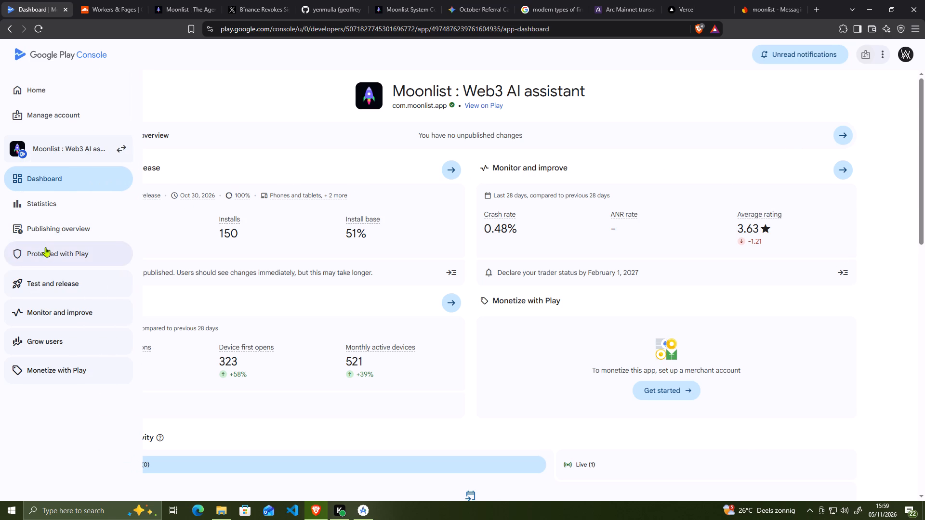
pyautogui.click(67, 285)
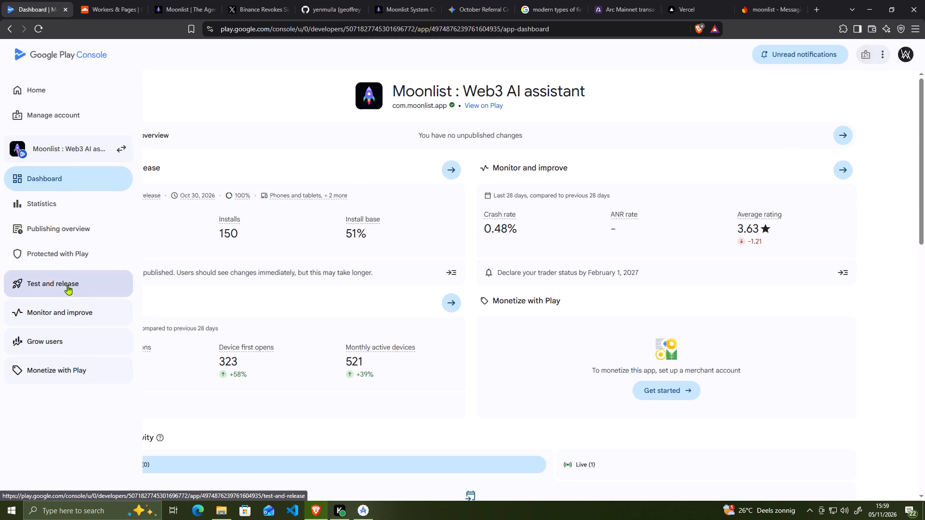
pyautogui.click(74, 366)
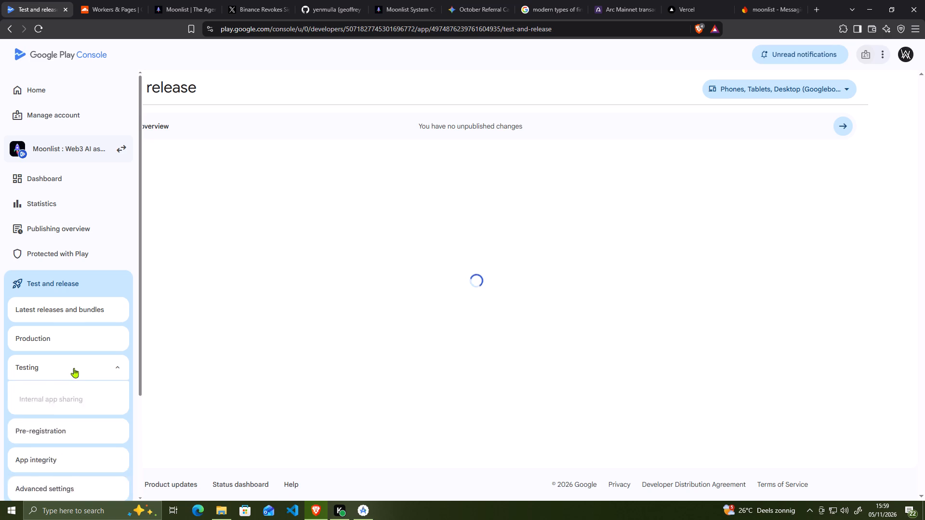
pyautogui.click(57, 395)
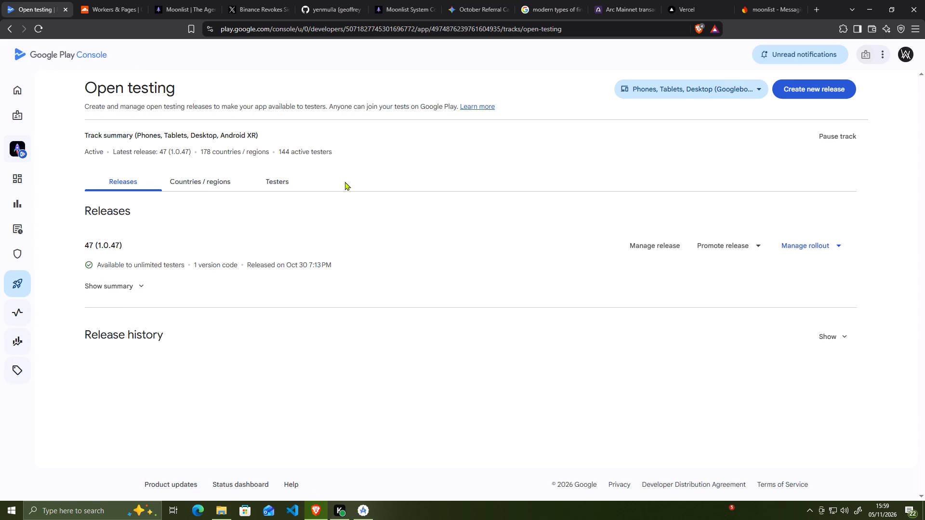
# Review the open testing track's tester settings and return to its releases.
pyautogui.click(278, 185)
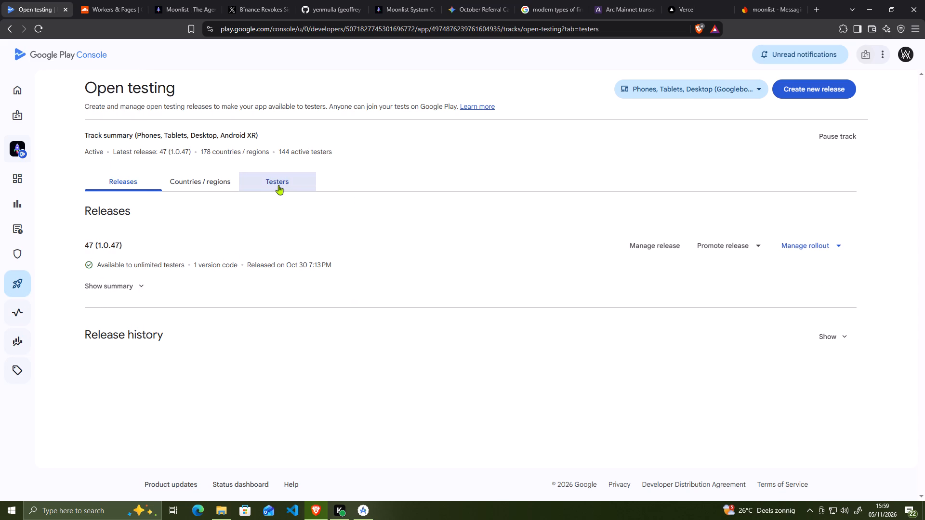
pyautogui.scroll(-2, 392, 281)
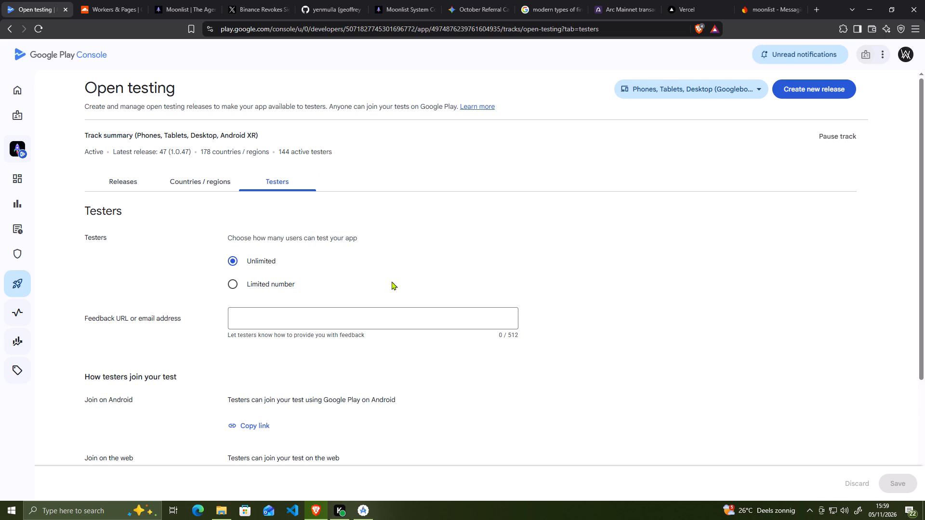
pyautogui.scroll(-5, 392, 281)
pyautogui.scroll(6, 395, 277)
pyautogui.click(109, 183)
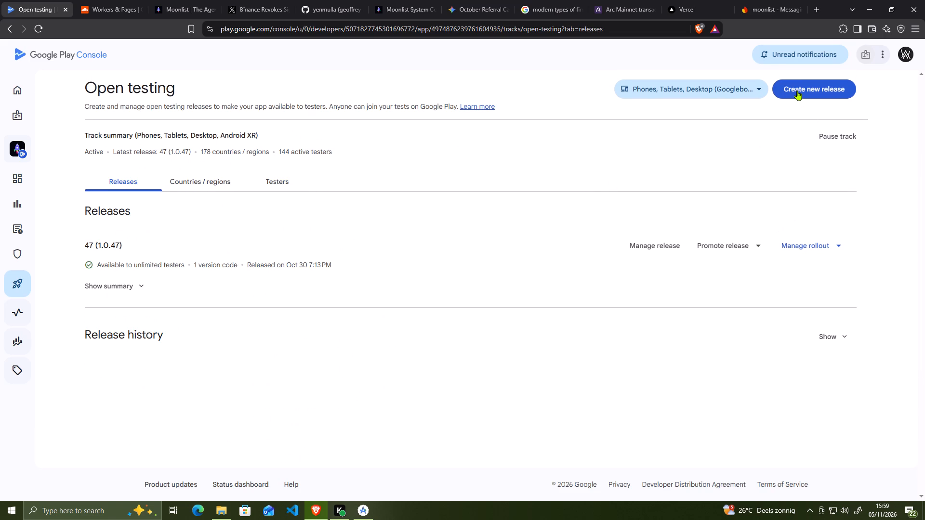
# Create a new open testing release for the Moonlist app.
pyautogui.click(734, 249)
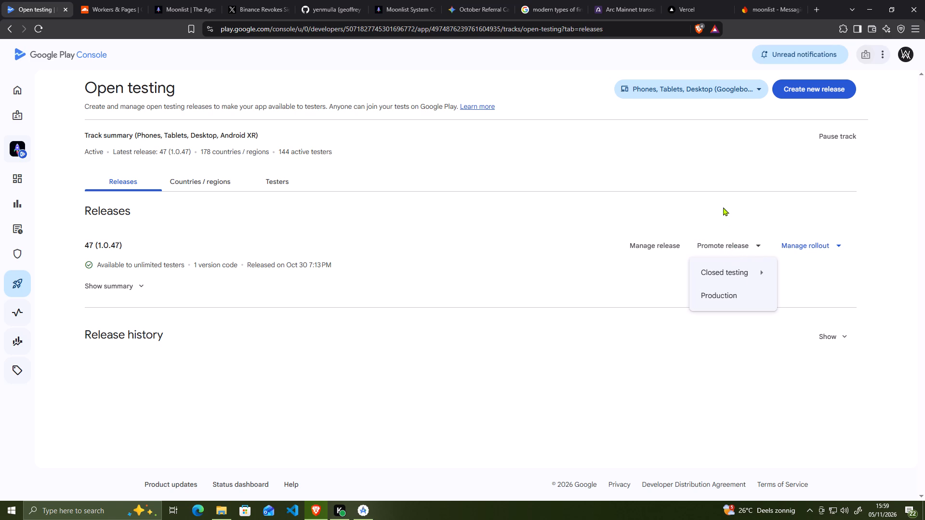
pyautogui.click(721, 200)
pyautogui.click(810, 93)
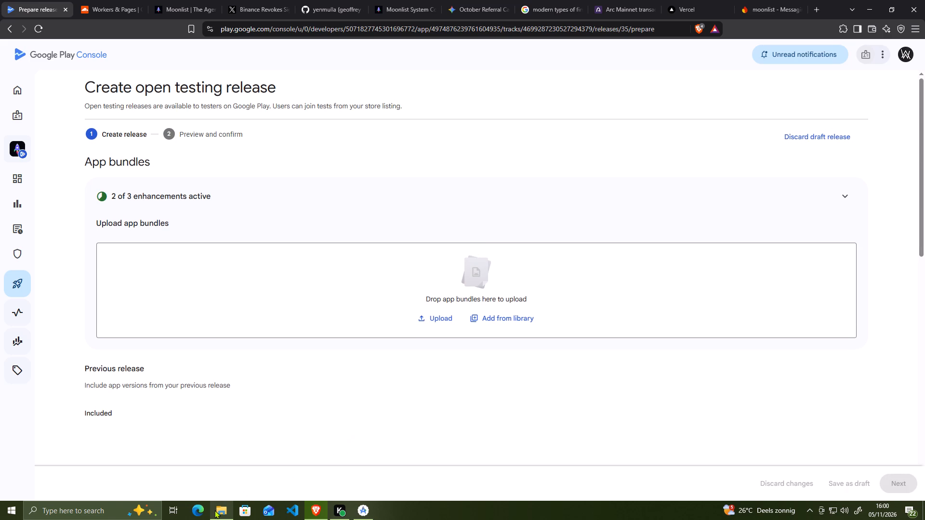
# Upload app-release.aab from the release folder as the app bundle of the open testing release.
pyautogui.click(216, 464)
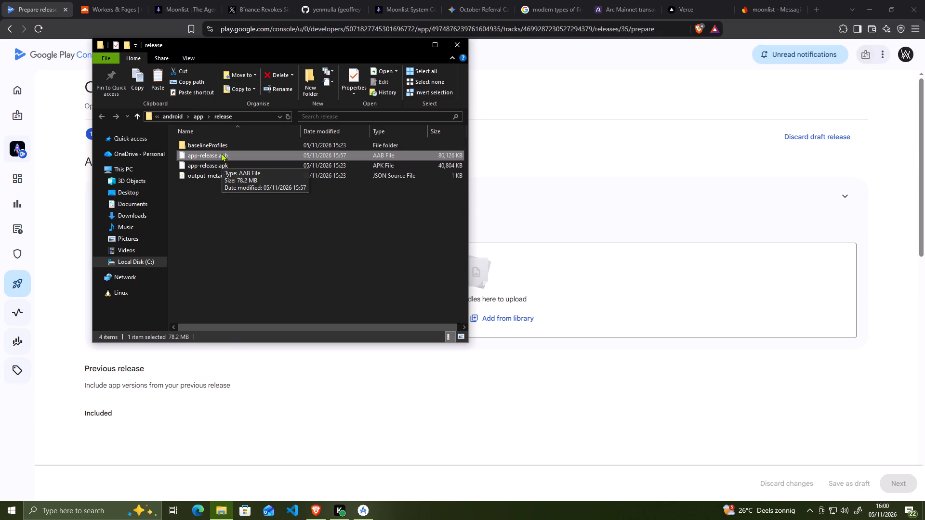
pyautogui.moveTo(222, 153); pyautogui.dragTo(527, 288)
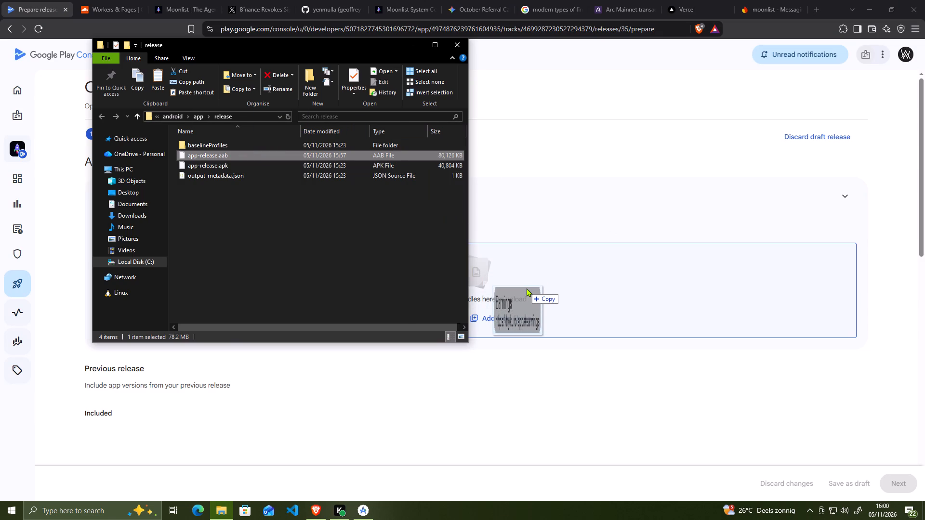
pyautogui.moveTo(527, 288); pyautogui.dragTo(530, 273)
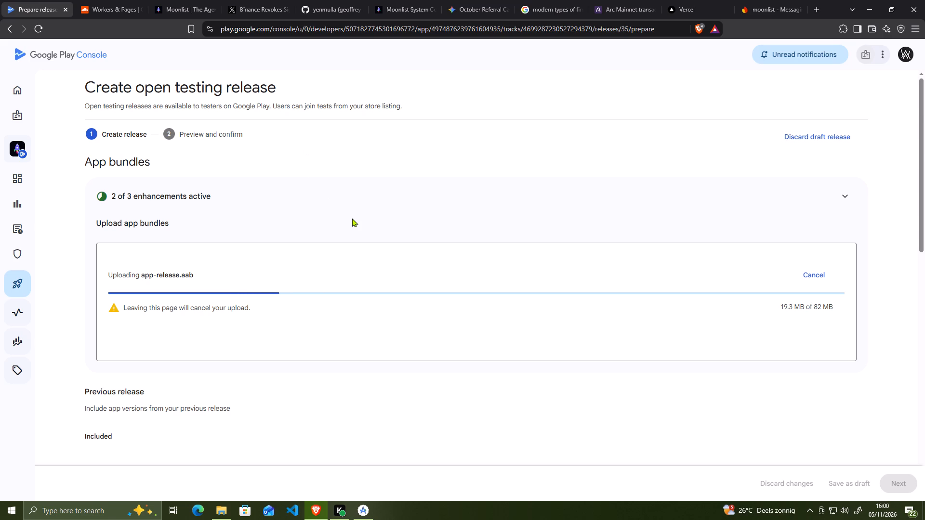
pyautogui.scroll(-4, 352, 218)
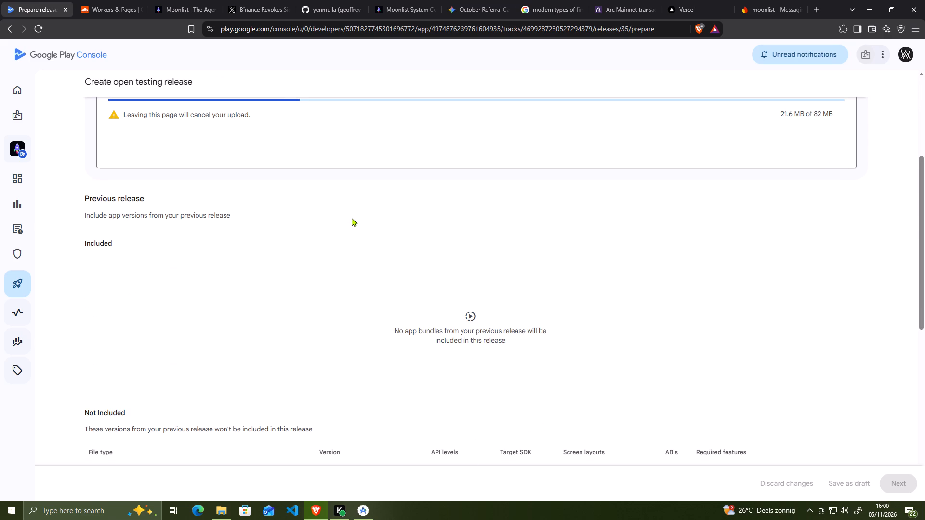
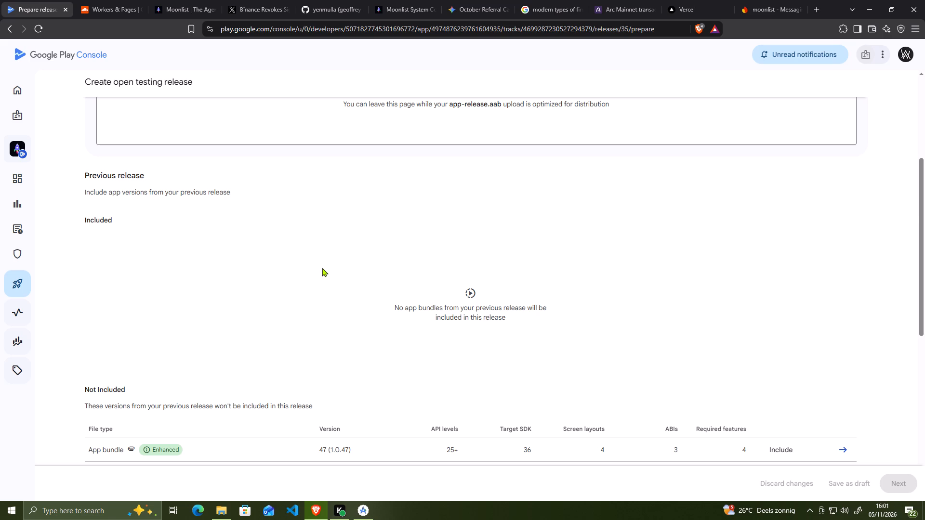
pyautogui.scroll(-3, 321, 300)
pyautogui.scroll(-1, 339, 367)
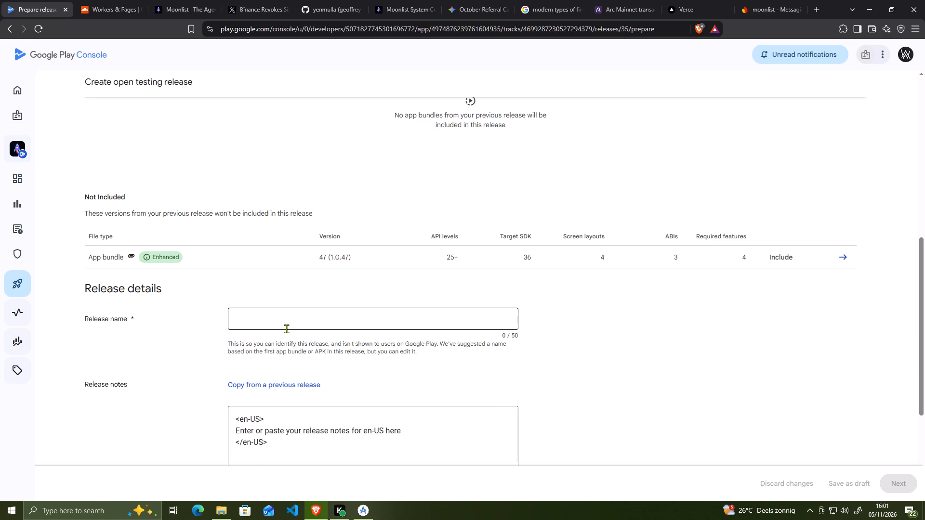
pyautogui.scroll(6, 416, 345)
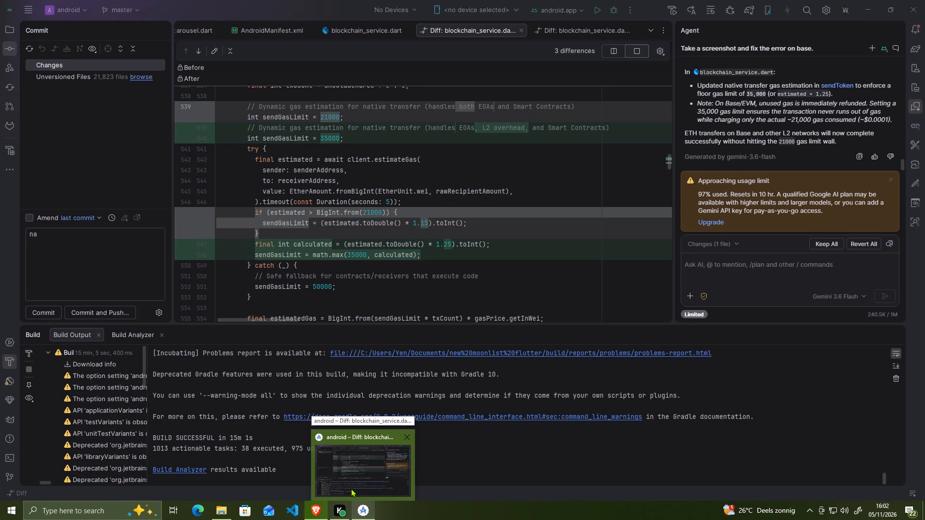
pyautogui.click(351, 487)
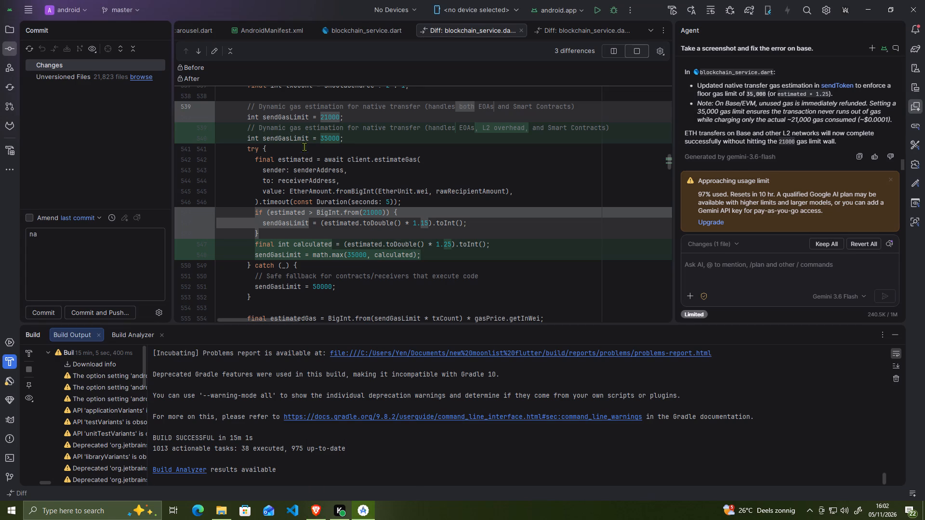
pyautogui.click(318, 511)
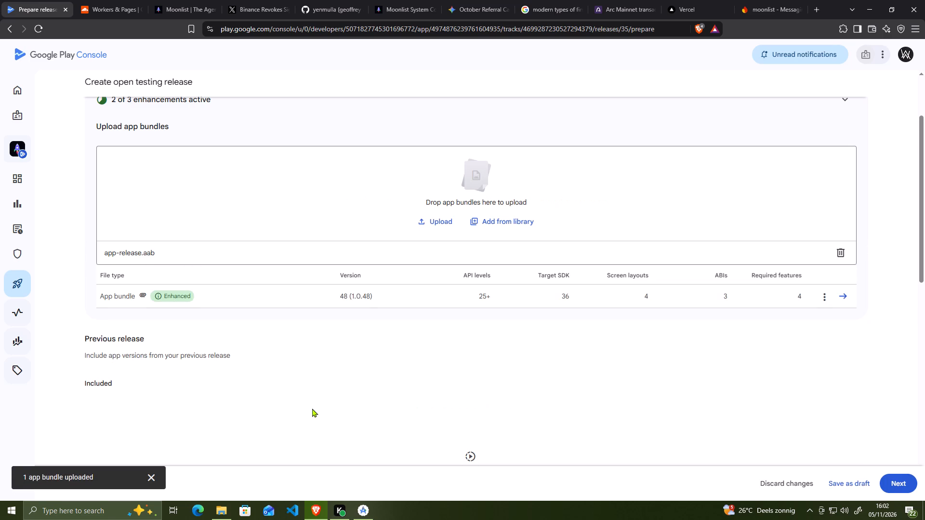
# Replace the placeholder text between the en-US tags of the release notes with "apps upgrade".
pyautogui.scroll(-5, 322, 350)
pyautogui.scroll(-6, 387, 366)
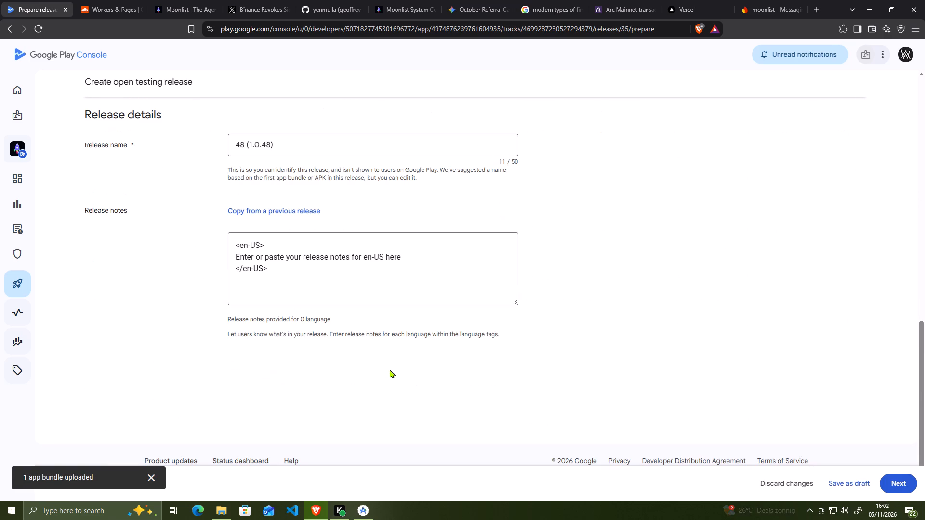
pyautogui.click(401, 256)
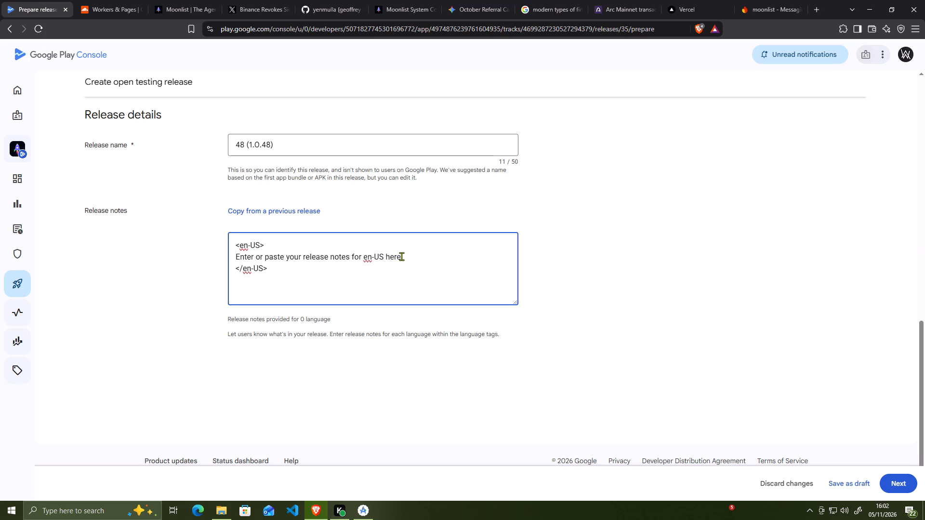
pyautogui.press('BackSpace')
pyautogui.press('BackSpace')
pyautogui.press('BackSpace')
pyautogui.press('BackSpace')
pyautogui.press('BackSpace')
pyautogui.press('BackSpace')
pyautogui.press('BackSpace')
pyautogui.press('BackSpace')
pyautogui.press('BackSpace')
pyautogui.press('BackSpace')
pyautogui.press('BackSpace')
pyautogui.press('BackSpace')
pyautogui.press('BackSpace')
pyautogui.press('BackSpace')
pyautogui.press('BackSpace')
pyautogui.press('BackSpace')
pyautogui.press('BackSpace')
pyautogui.press('BackSpace')
pyautogui.press('BackSpace')
pyautogui.press('BackSpace')
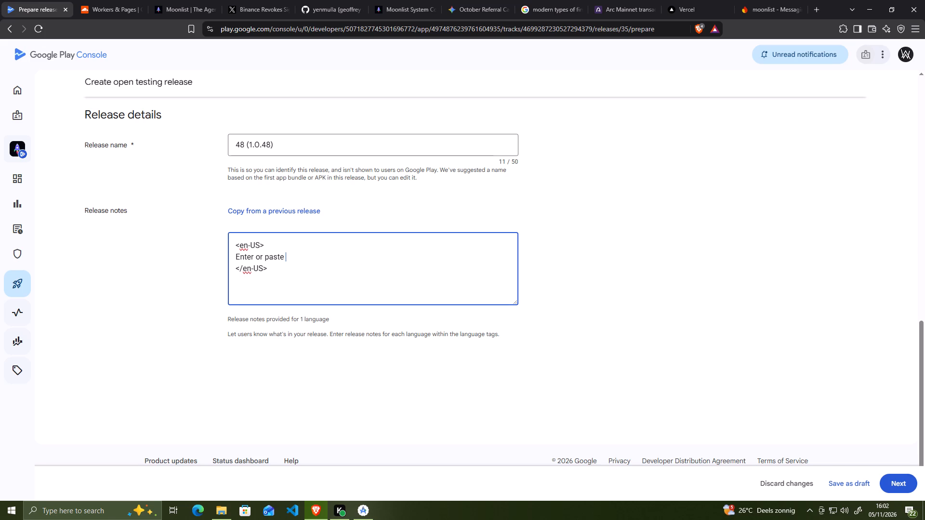
pyautogui.press('BackSpace')
pyautogui.press('BackSpace')
pyautogui.press('BackSpace')
pyautogui.press('BackSpace')
pyautogui.press('BackSpace')
pyautogui.press('BackSpace')
pyautogui.press('BackSpace')
pyautogui.press('BackSpace')
pyautogui.press('BackSpace')
pyautogui.press('BackSpace')
pyautogui.press('BackSpace')
pyautogui.press('BackSpace')
pyautogui.press('BackSpace')
pyautogui.press('BackSpace')
pyautogui.press('BackSpace')
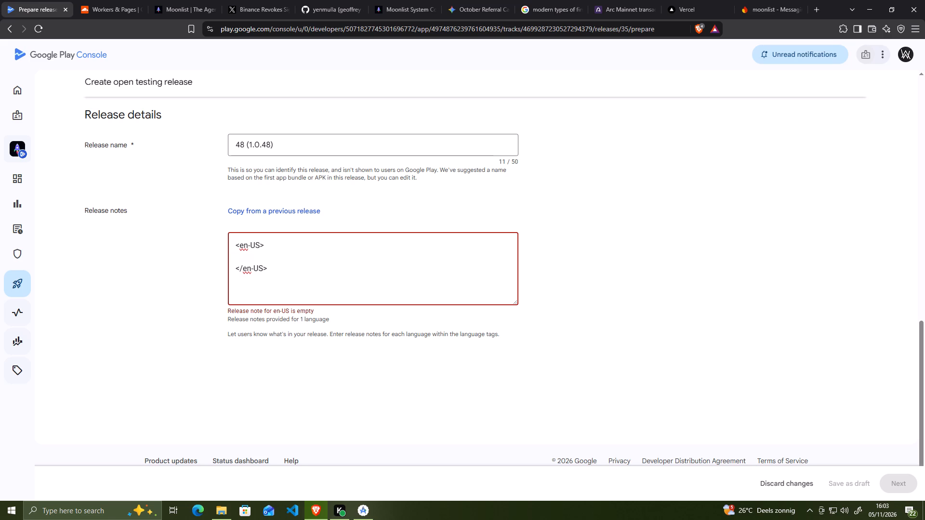
pyautogui.write('apps upgrade')
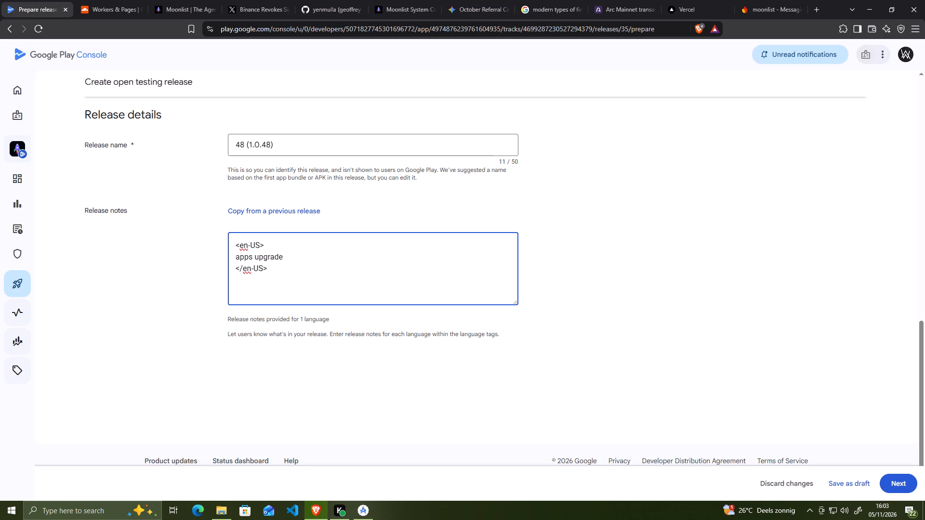
# Capitalize the first letter of the en-US release note so it reads "Apps upgrade".
pyautogui.click(240, 255)
pyautogui.press('BackSpace')
pyautogui.press('a')
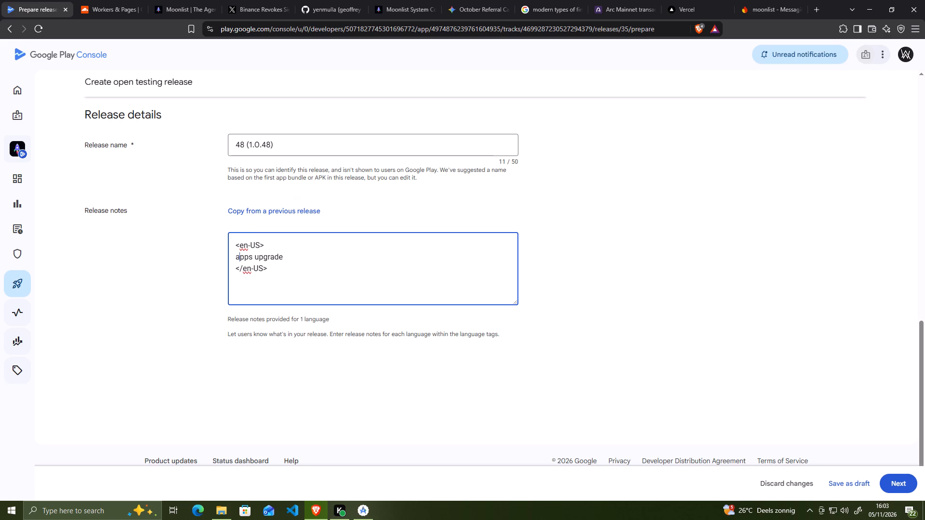
pyautogui.press('BackSpace')
pyautogui.press('a')
# Check the bundle and release details, and continue to the Preview and confirm stage of the open testing release.
pyautogui.scroll(8, 449, 333)
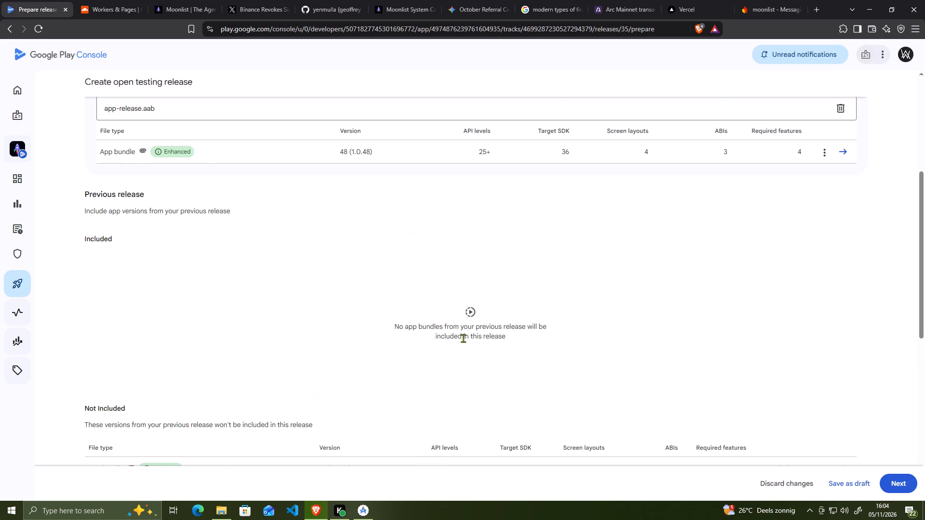
pyautogui.scroll(-6, 463, 338)
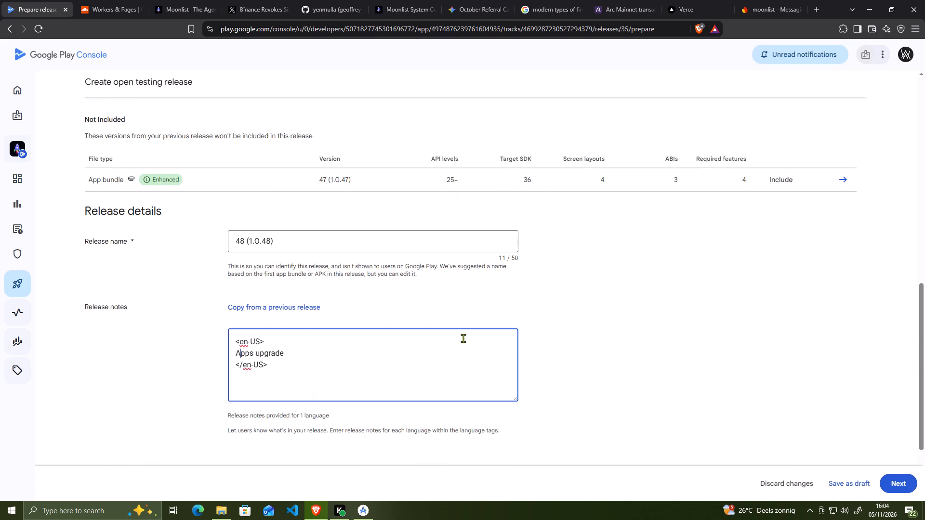
pyautogui.scroll(-3, 469, 352)
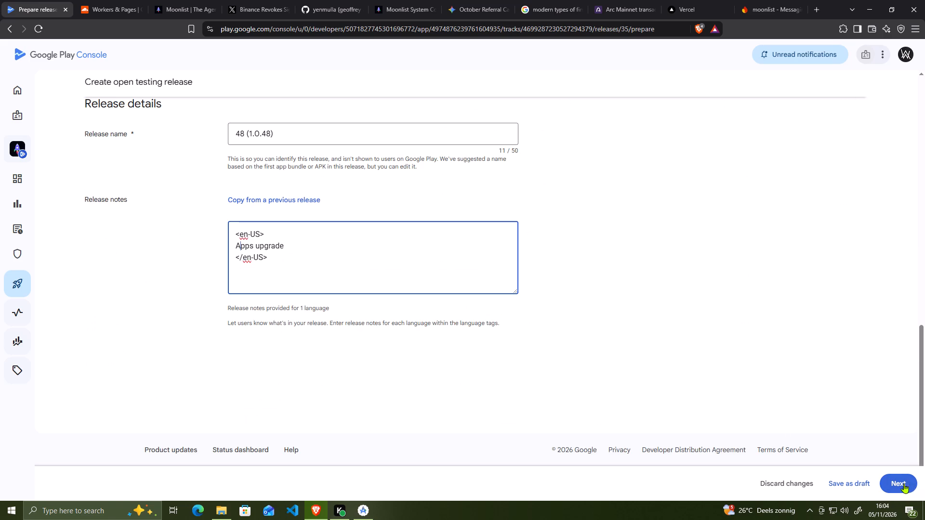
pyautogui.click(896, 482)
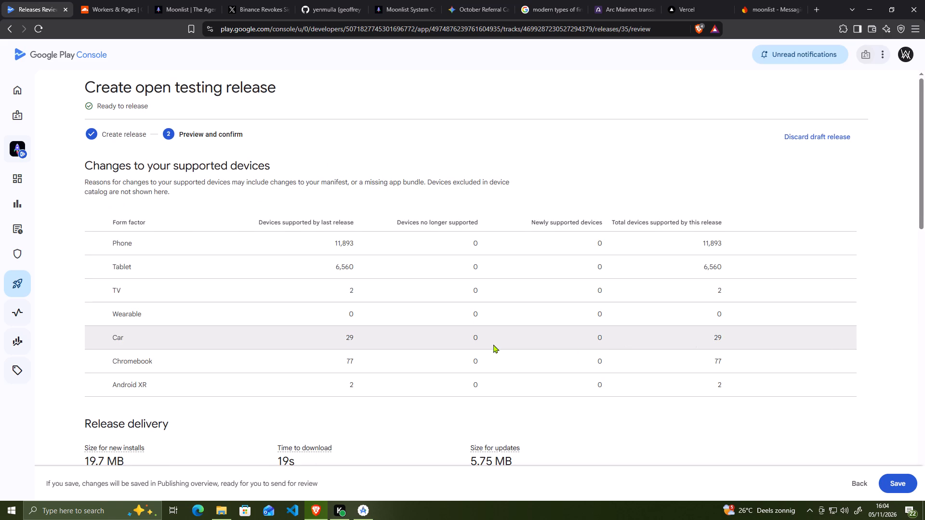
# Look over the release preview, save the open testing release and go to the Publishing overview.
pyautogui.scroll(-1, 493, 344)
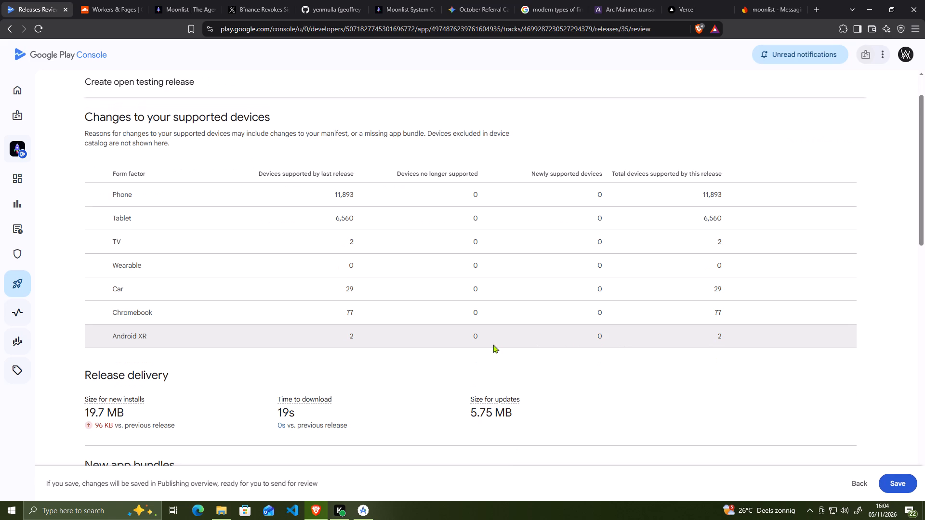
pyautogui.scroll(-2, 493, 344)
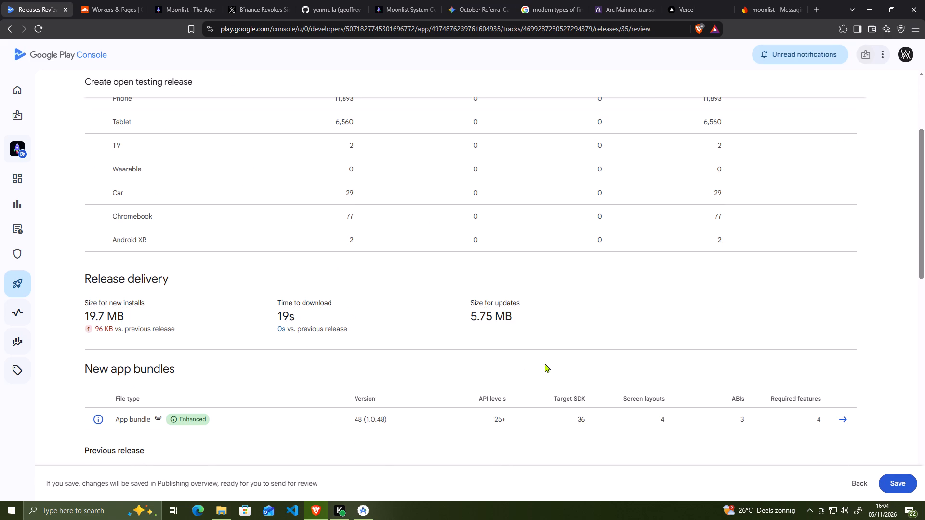
pyautogui.click(902, 482)
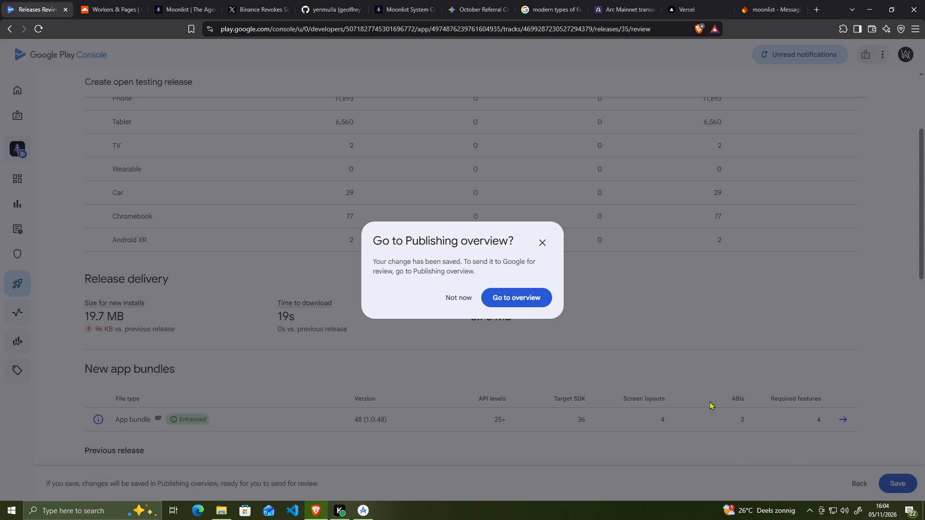
pyautogui.click(502, 294)
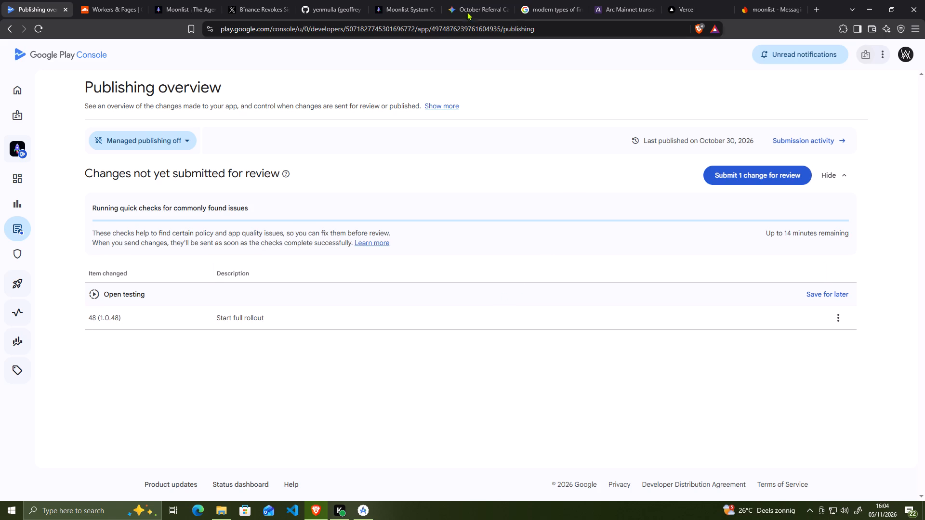
# Open the VirusTotal home page in place of the Arc Mainnet transaction page.
pyautogui.click(611, 6)
pyautogui.click(344, 31)
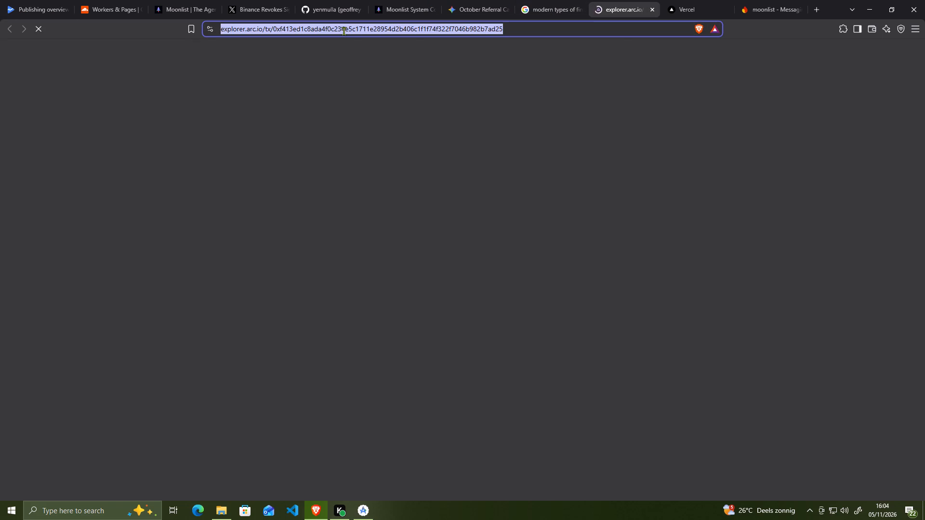
pyautogui.press('v')
pyautogui.press('i')
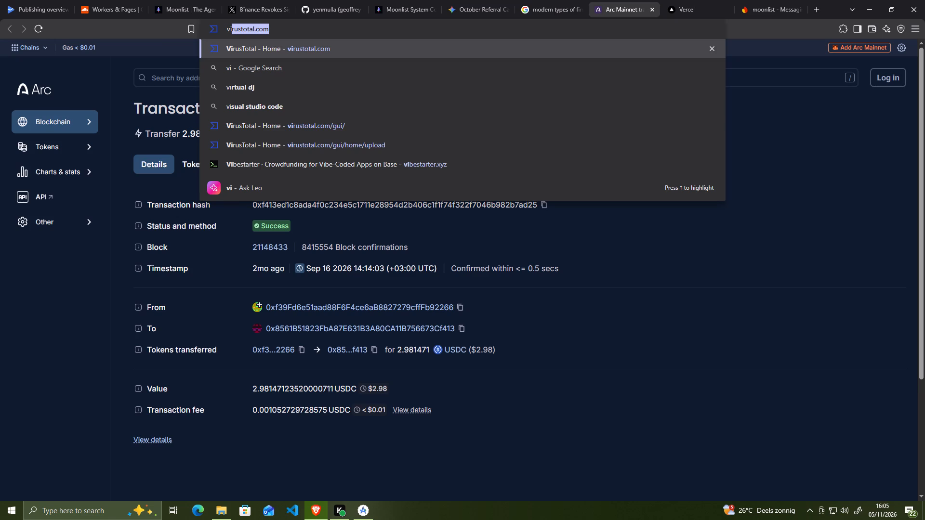
pyautogui.click(316, 44)
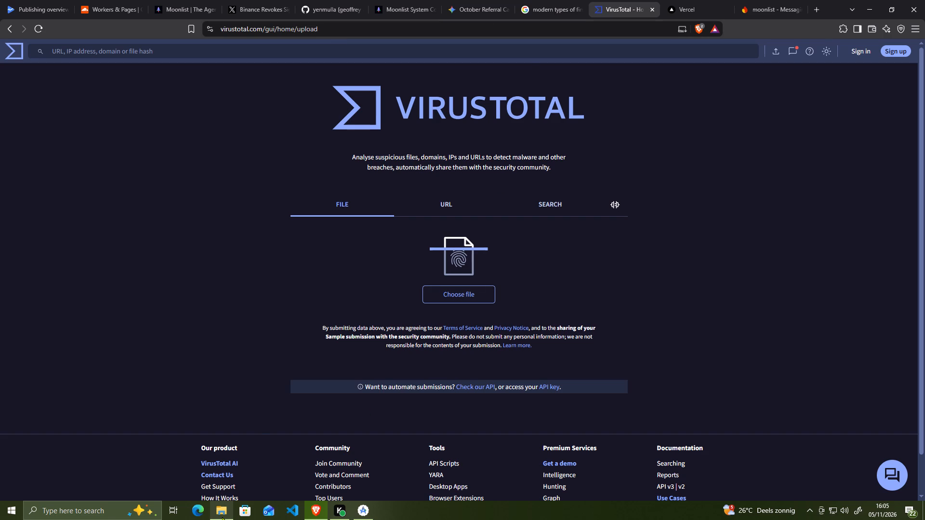
# Submit app-release.aab from the release folder to VirusTotal for scanning and confirm the upload.
pyautogui.click(223, 475)
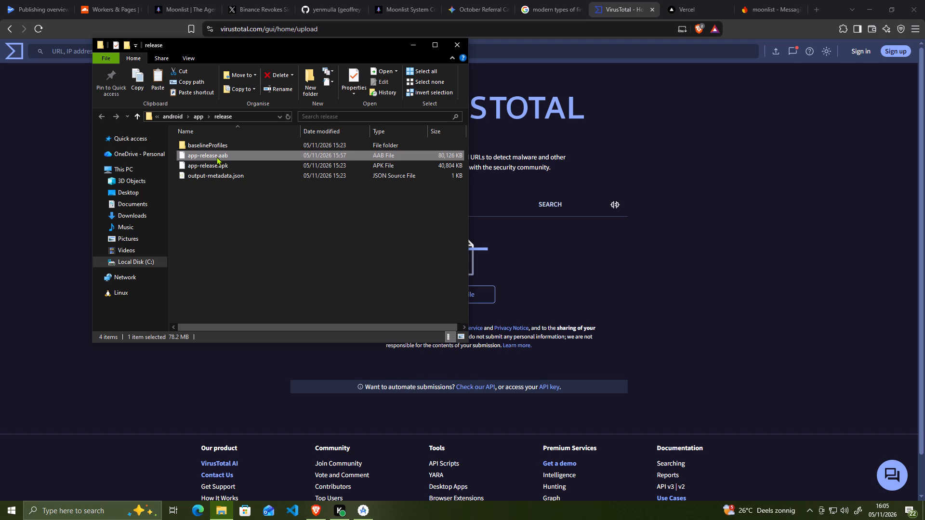
pyautogui.moveTo(217, 156); pyautogui.dragTo(546, 313)
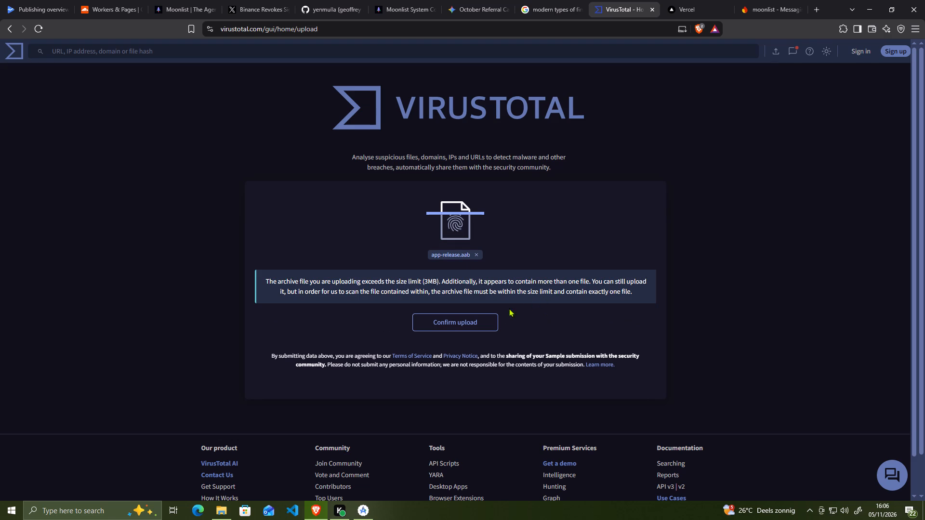
pyautogui.click(475, 318)
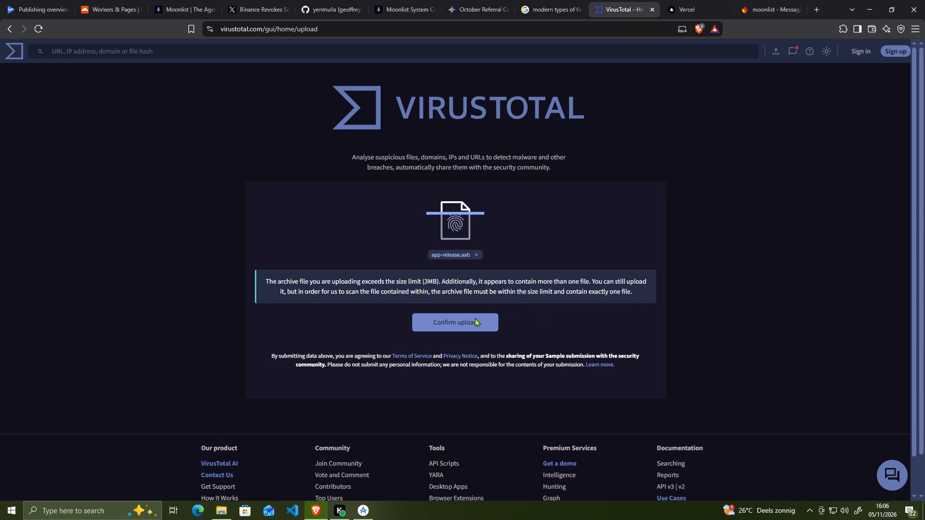
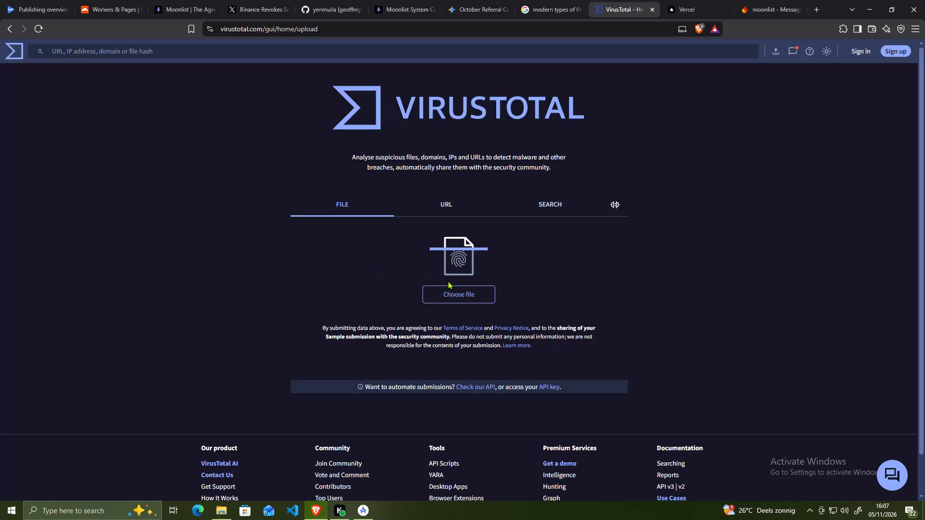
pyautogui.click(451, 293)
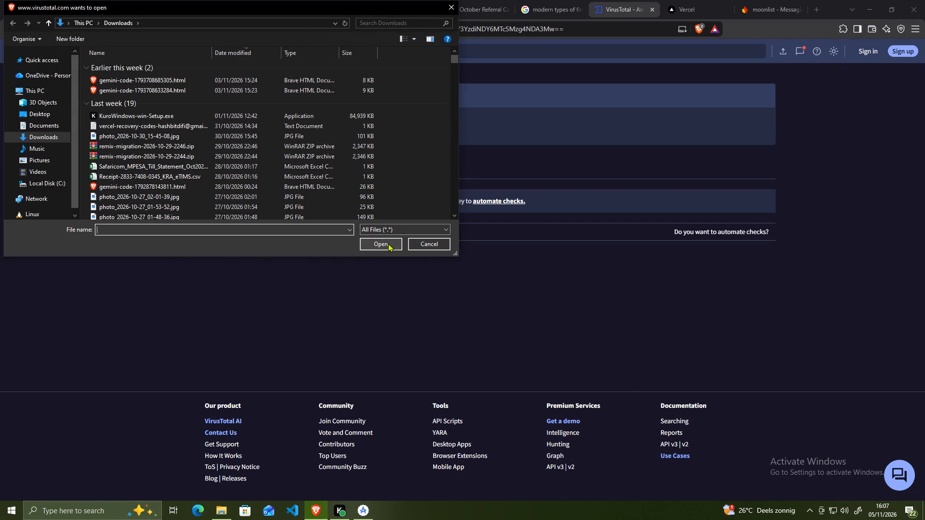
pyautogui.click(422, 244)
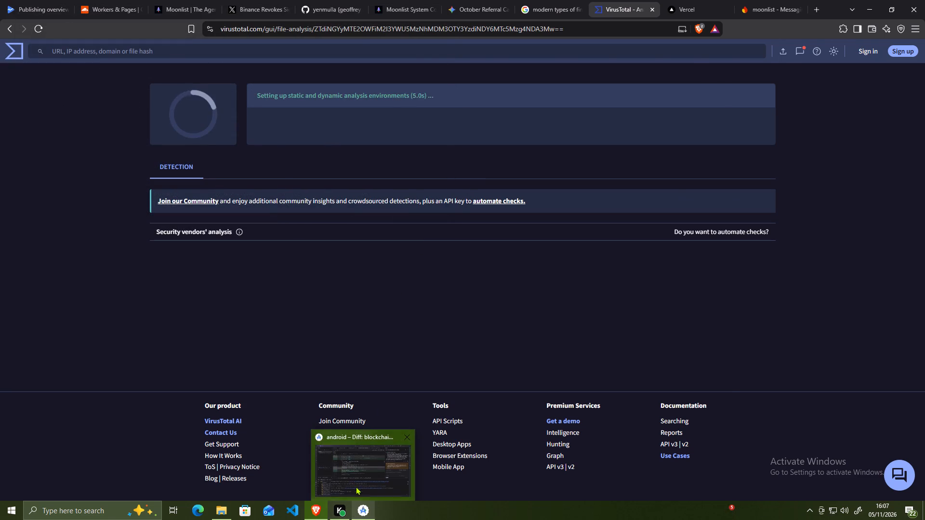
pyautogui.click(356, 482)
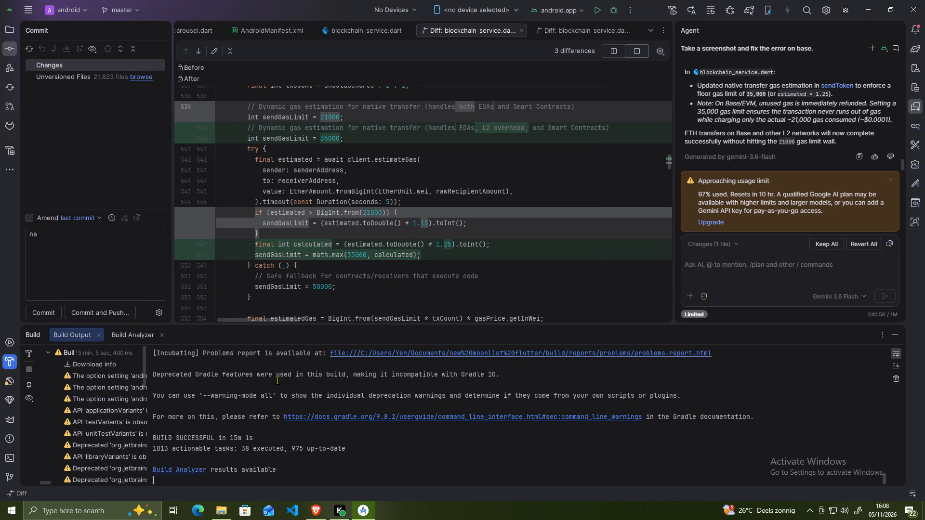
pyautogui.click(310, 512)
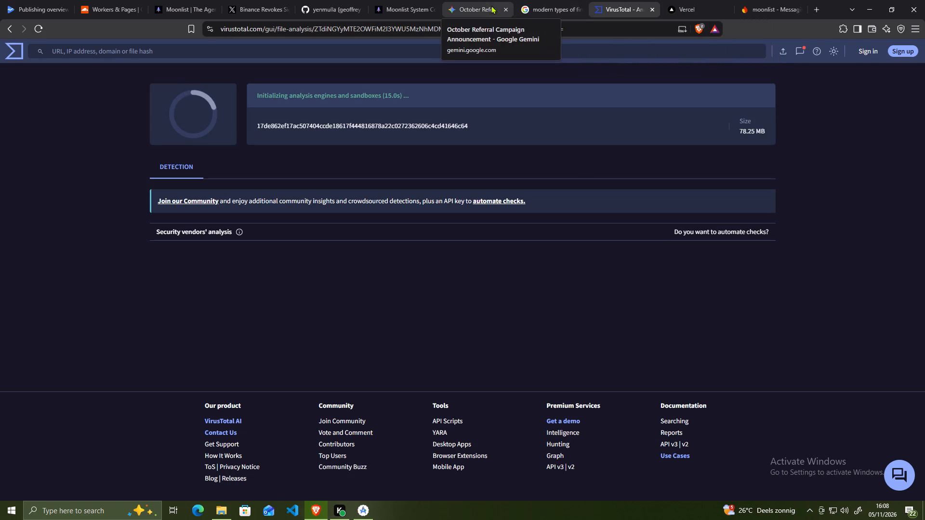
# Open the GitHub dashboard in place of the Google search page about modern financial chart types.
pyautogui.click(542, 9)
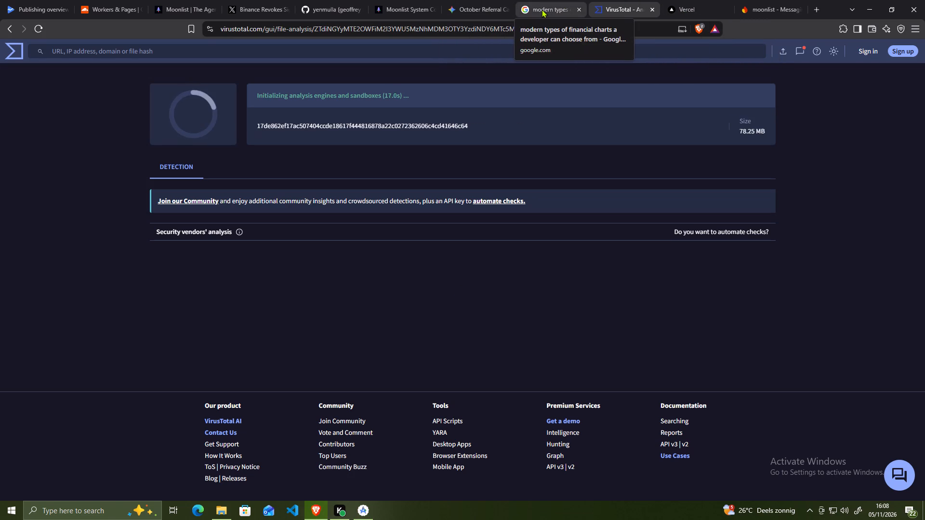
pyautogui.click(474, 28)
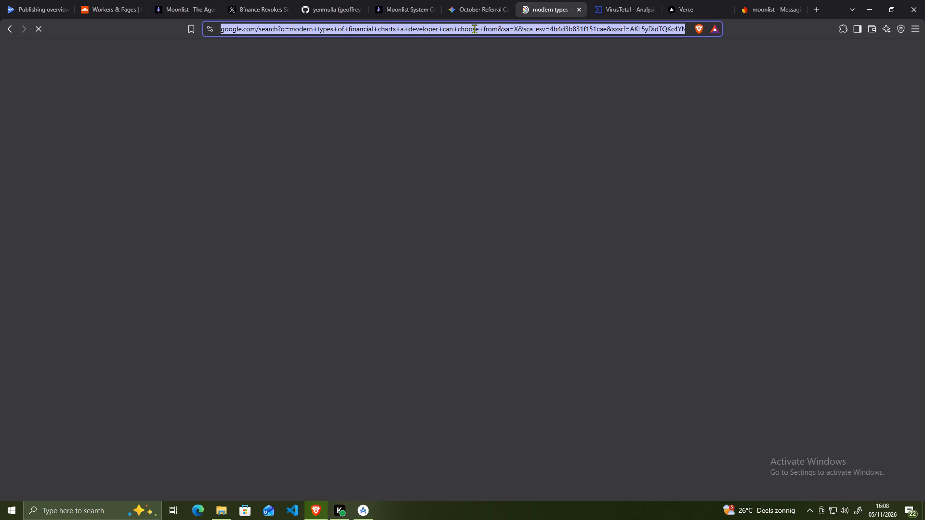
pyautogui.press('BackSpace')
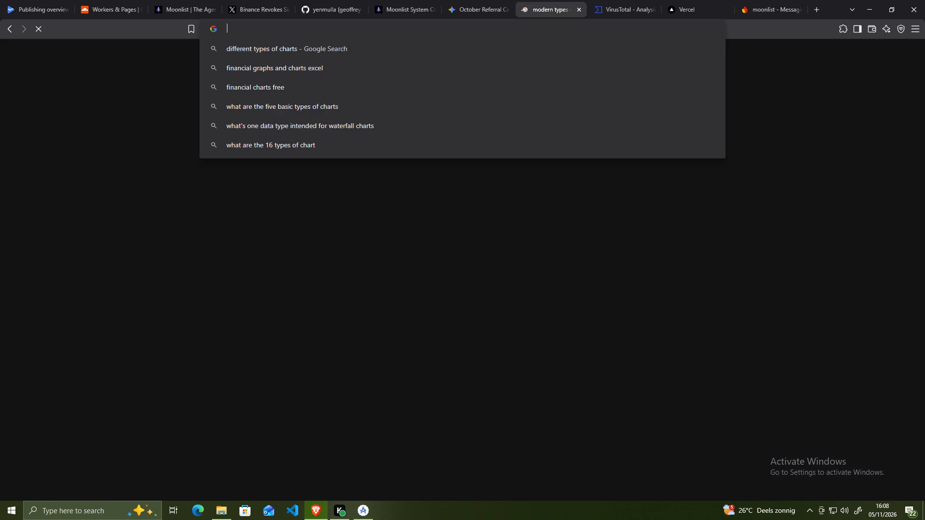
pyautogui.press('p')
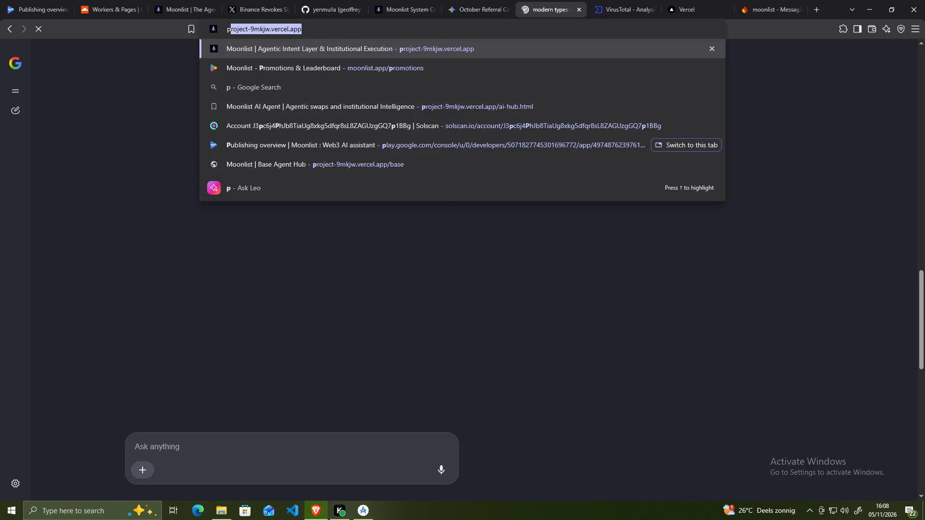
pyautogui.press('BackSpace')
pyautogui.write('gi')
pyautogui.press('t')
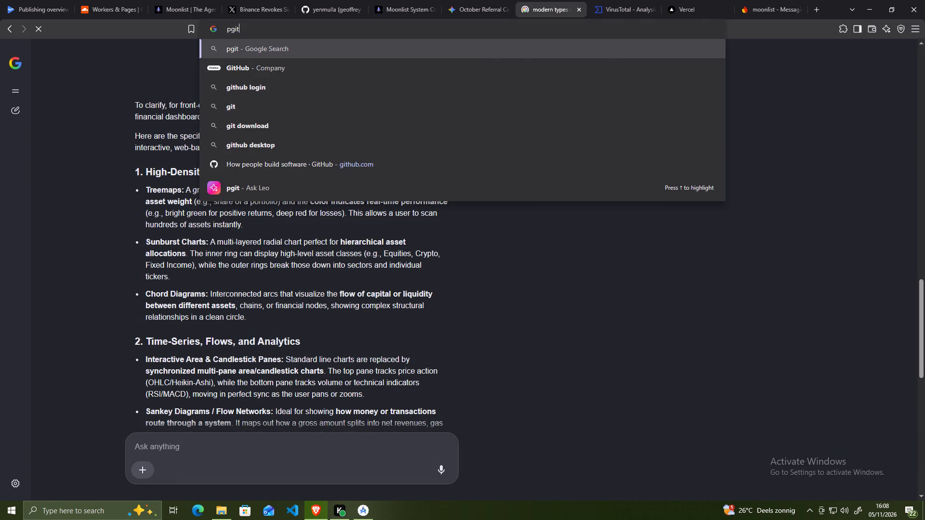
pyautogui.click(525, 163)
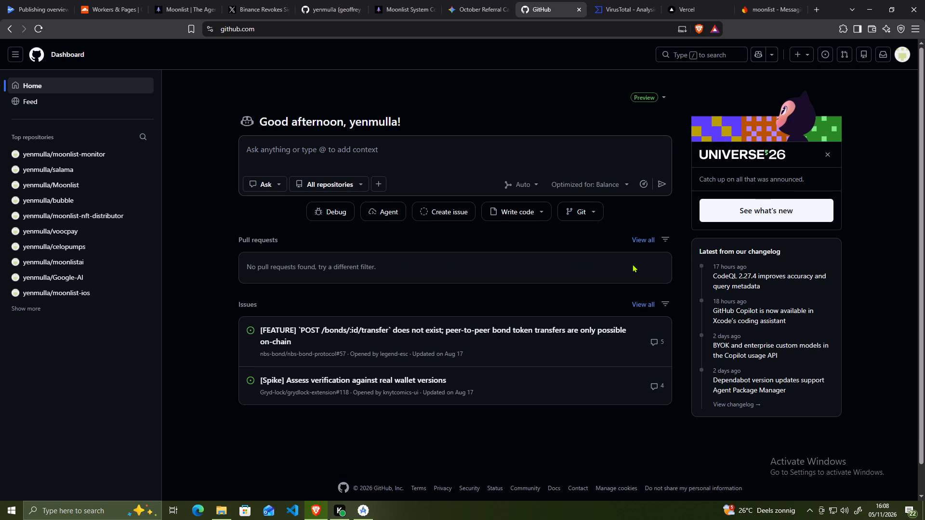
# Open the account's own GitHub profile and look over its contribution graph and recent contribution activity.
pyautogui.click(898, 52)
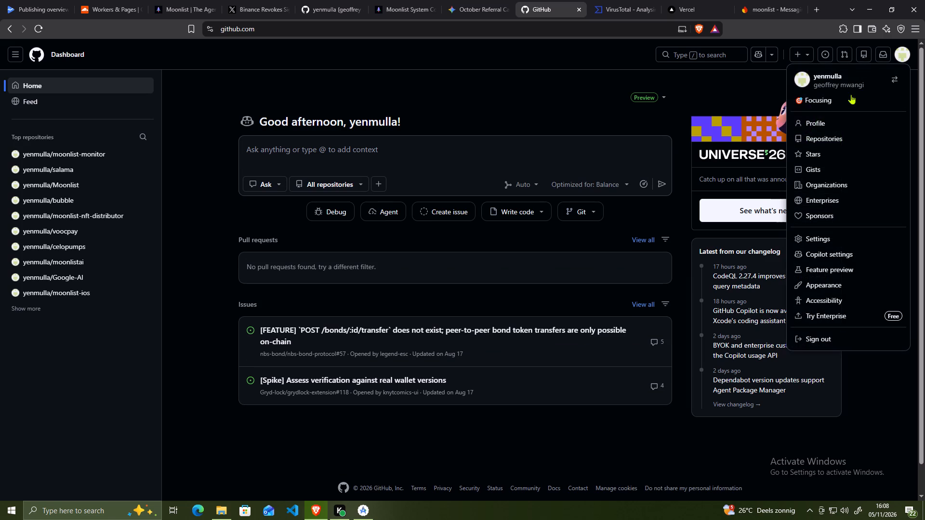
pyautogui.click(826, 117)
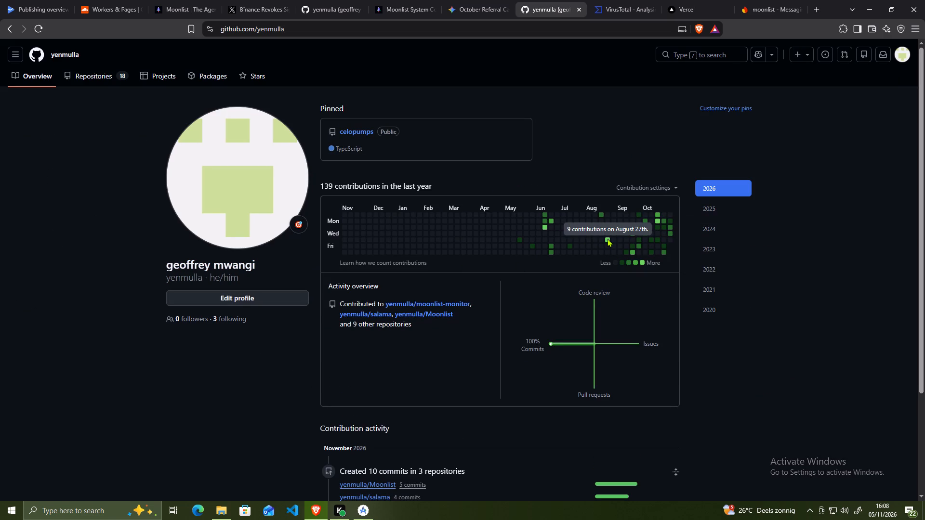
pyautogui.scroll(-3, 545, 271)
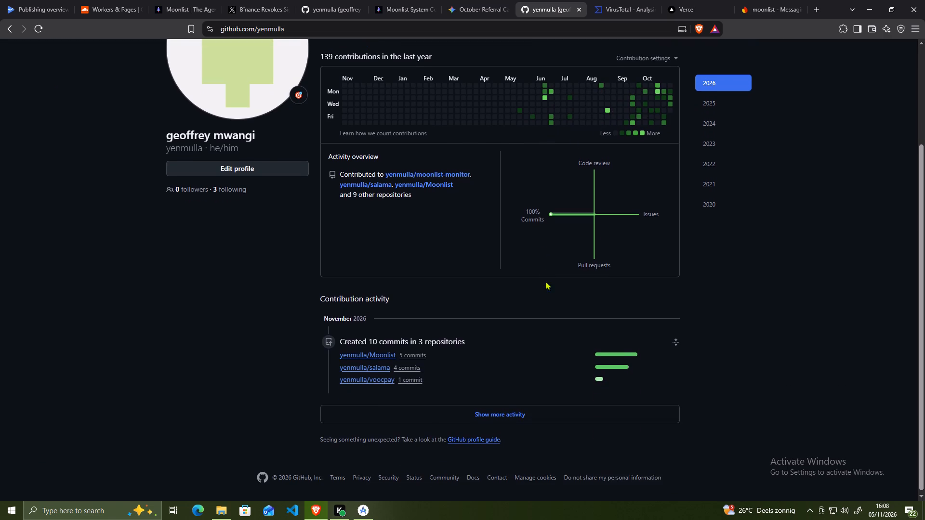
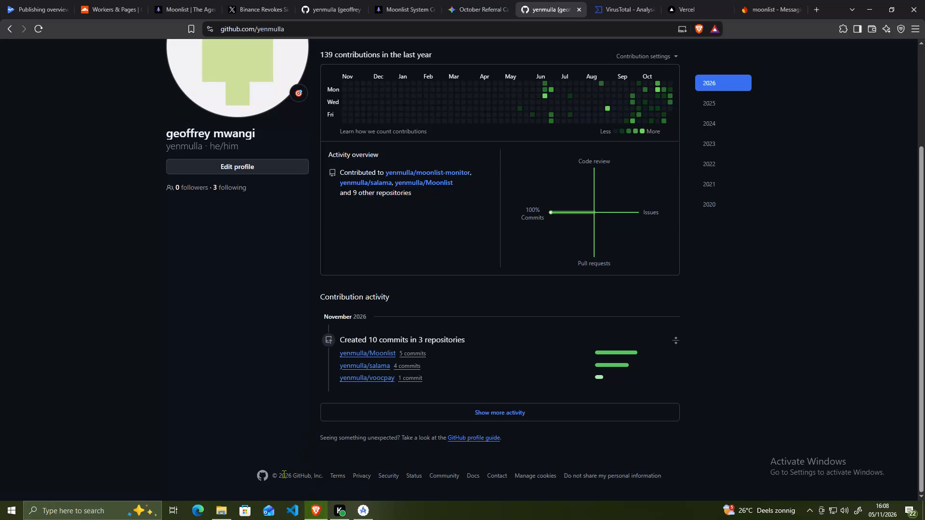
# Return to the VirusTotal report for app-release.aab and request a reanalysis of the file.
pyautogui.click(613, 2)
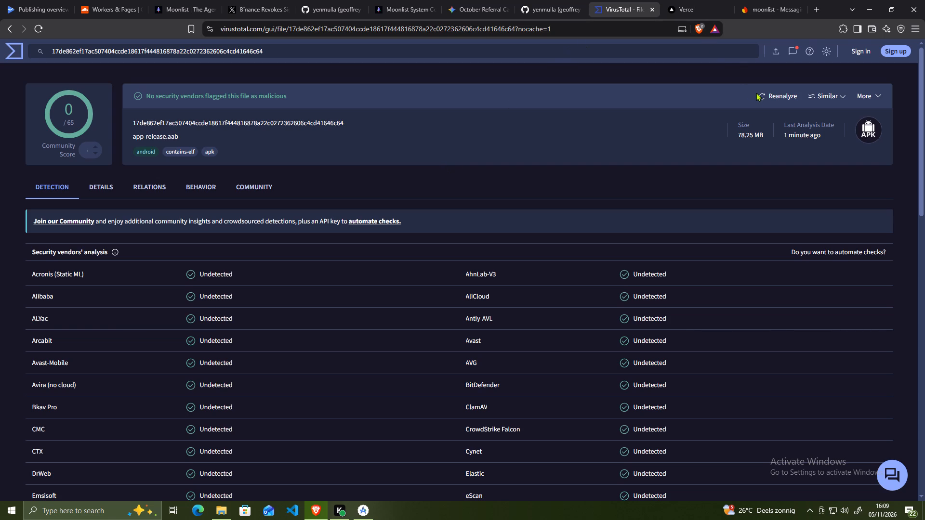
pyautogui.click(771, 96)
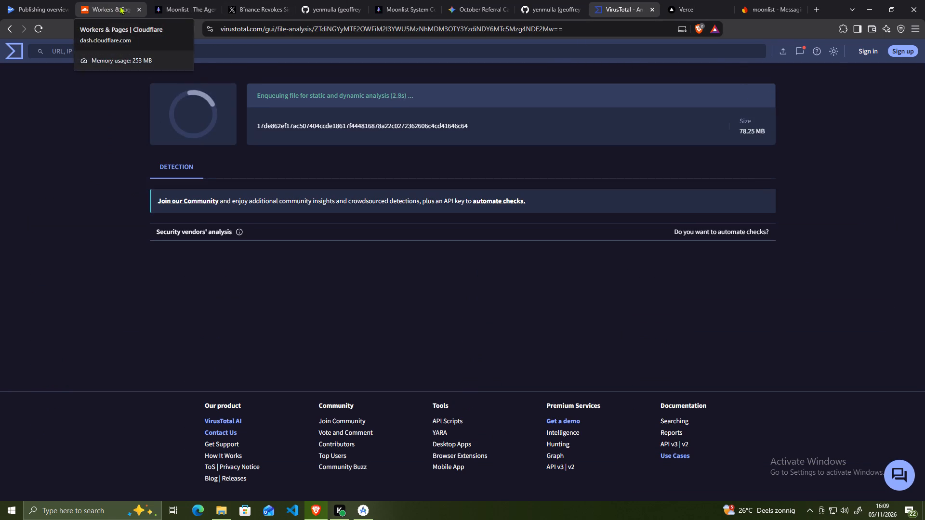
# Glance at the moonlist.app site, and check the open testing release's review status in the Play Console publishing overview.
pyautogui.click(174, 9)
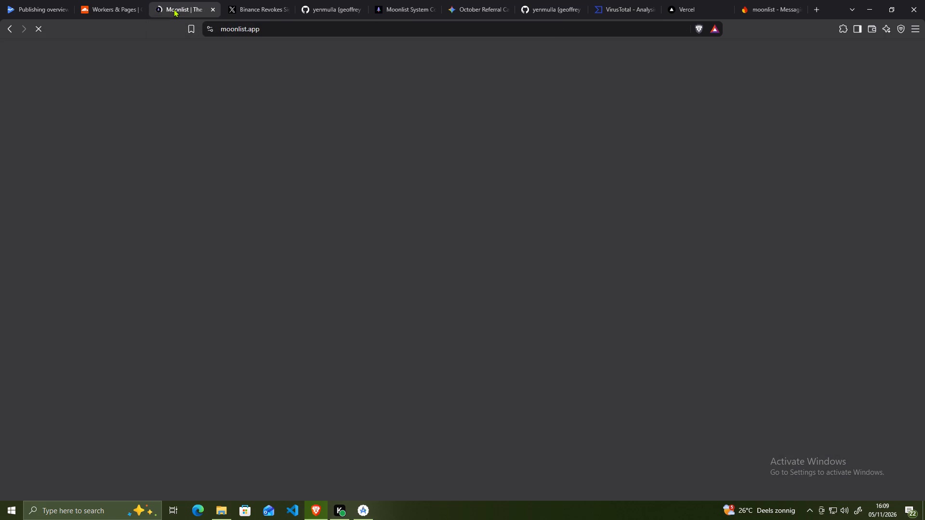
pyautogui.click(45, 5)
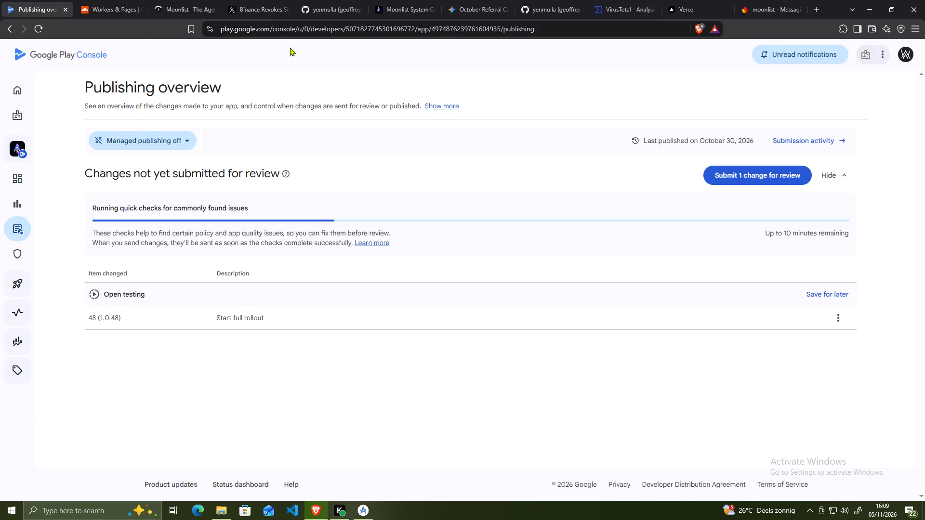
# Review the Executive Deck, Trending Tokens and Missions & Promos sections of the Moonlist admin console, down to the live missions.
pyautogui.click(387, 12)
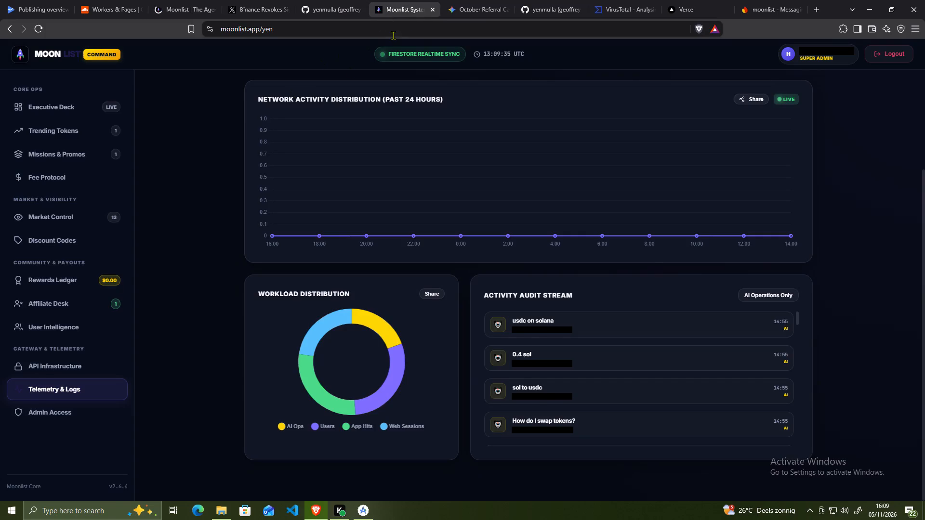
pyautogui.click(53, 106)
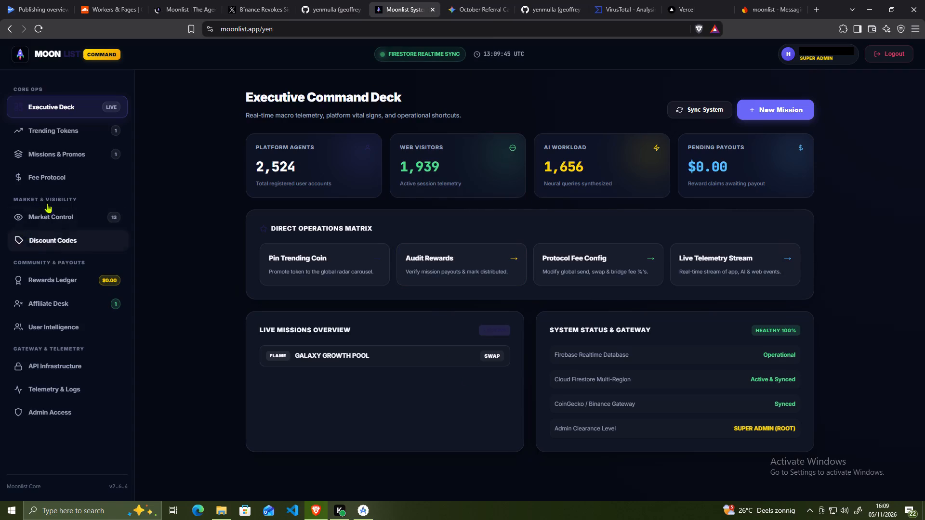
pyautogui.click(69, 127)
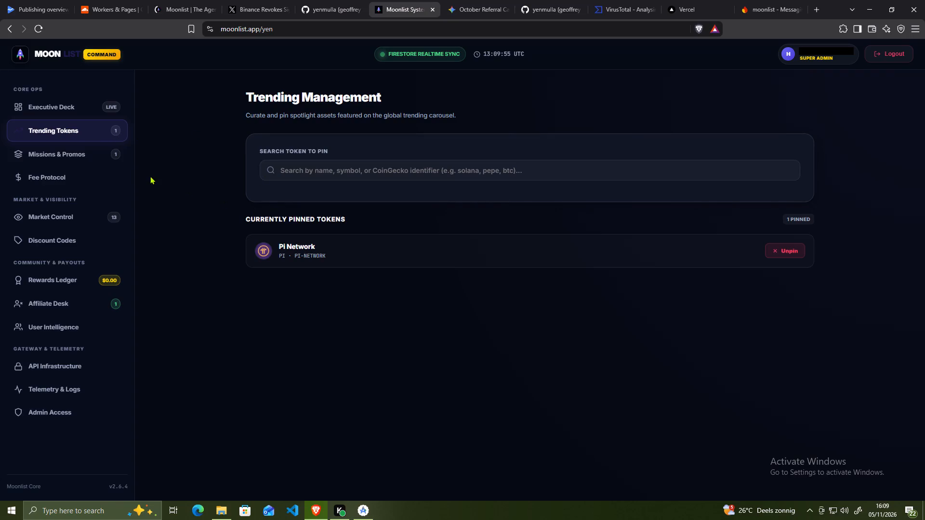
pyautogui.click(83, 159)
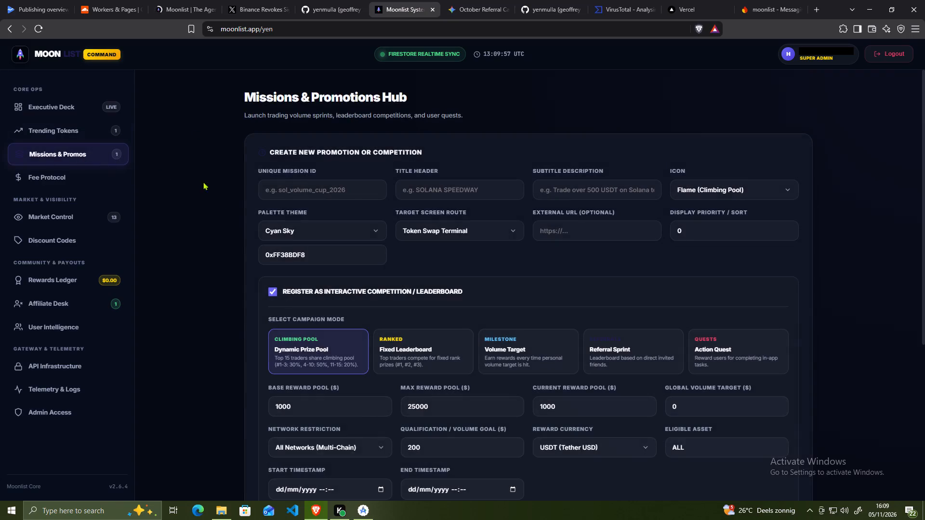
pyautogui.scroll(-5, 274, 276)
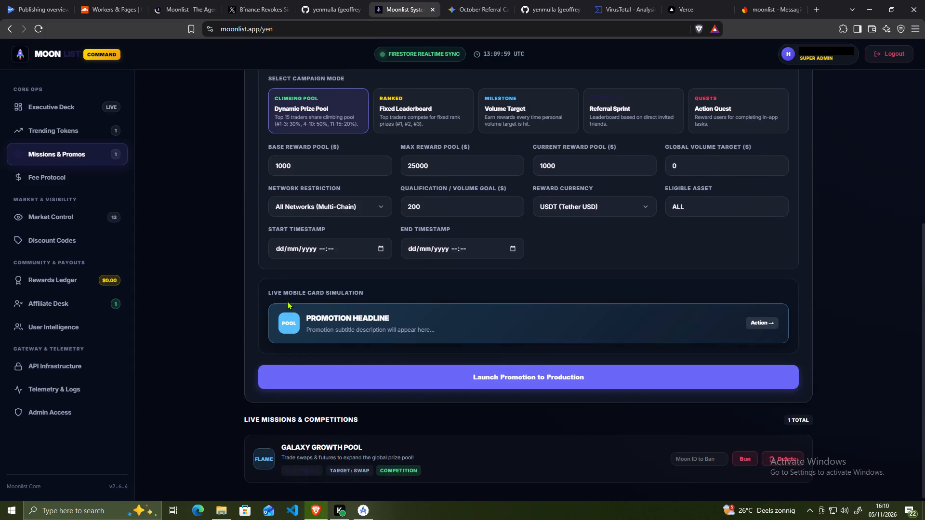